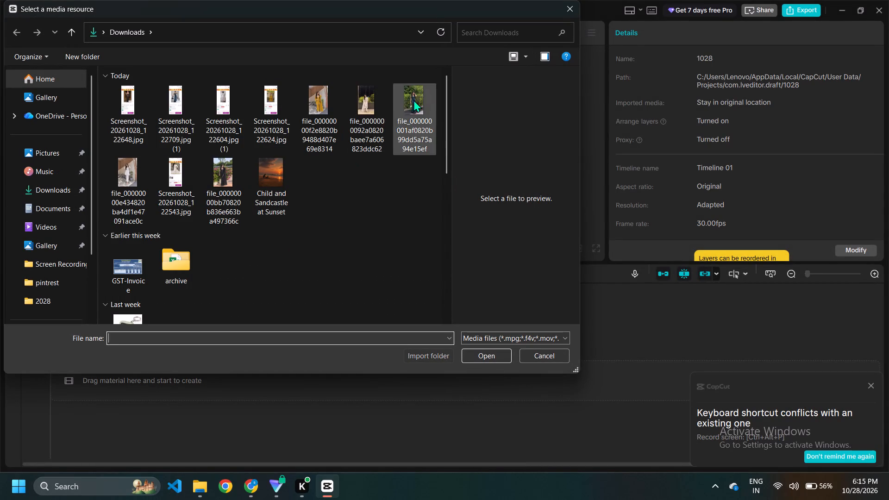
Import the five outfit photos and five product screenshots listed under Today in Downloads, leaving out the sunset image.
ctrl+click(216, 172)
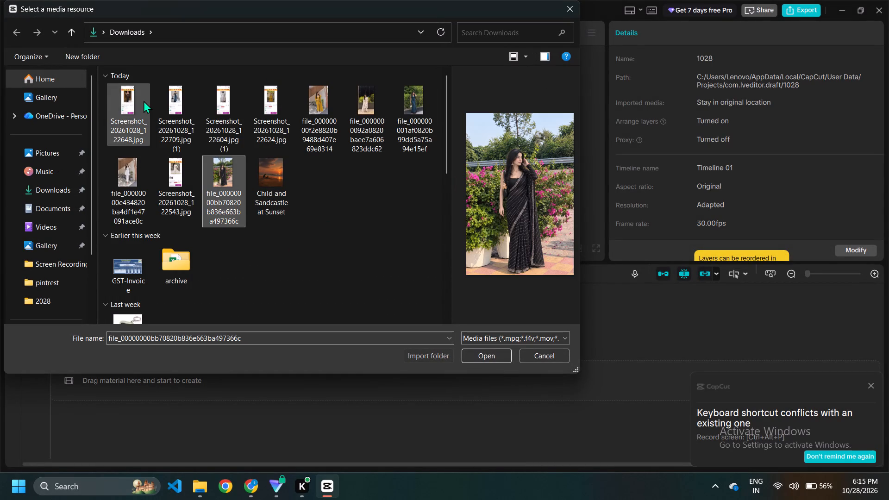
click(219, 188)
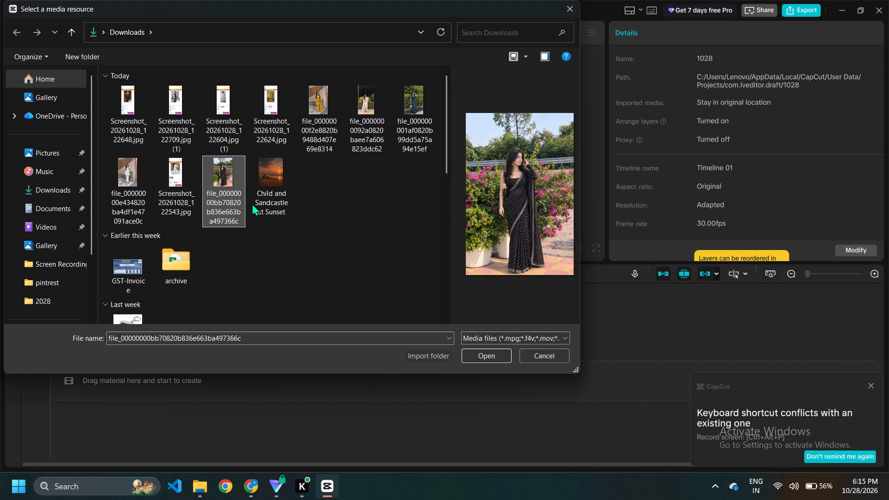
ctrl+click(232, 199)
ctrl+click(125, 113)
ctrl+click(219, 186)
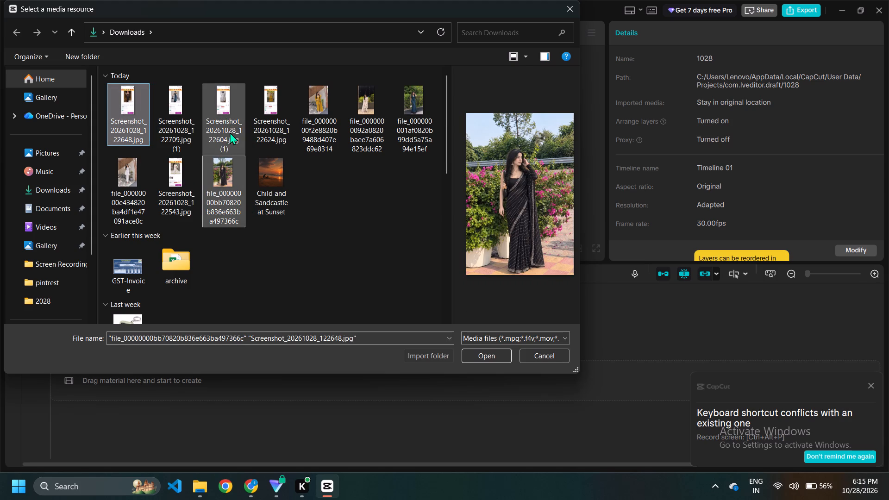
ctrl+click(233, 109)
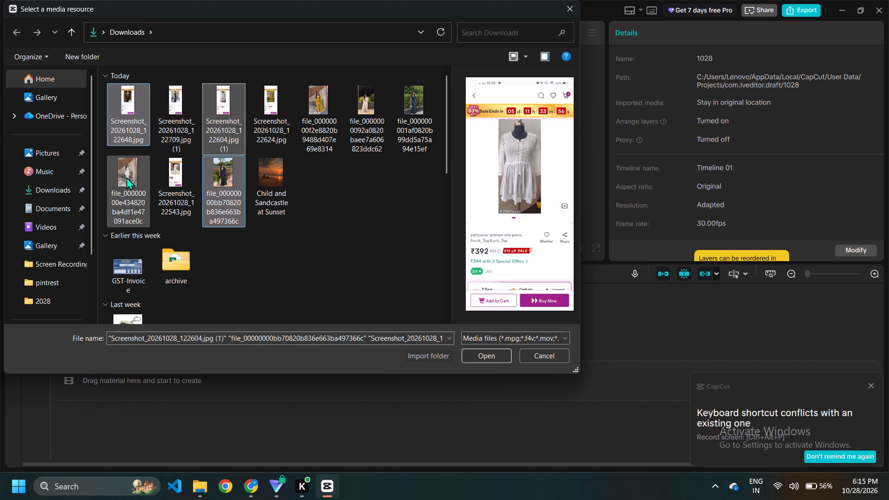
ctrl+click(126, 177)
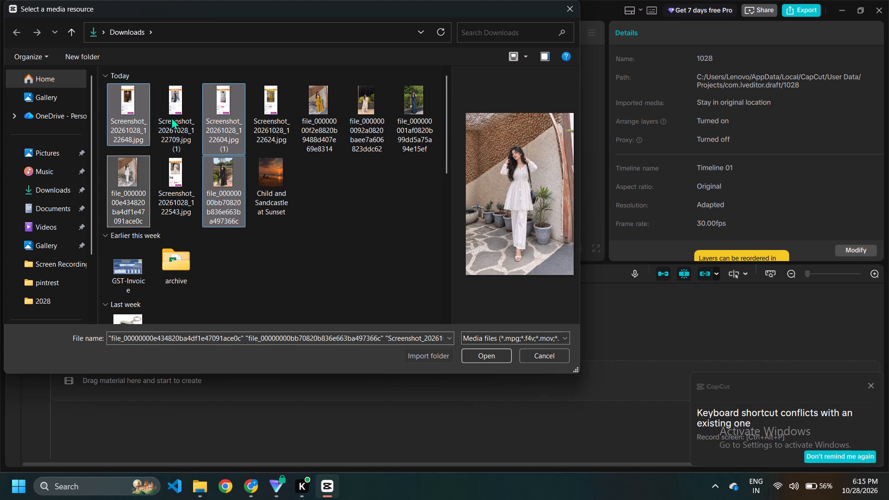
ctrl+click(175, 116)
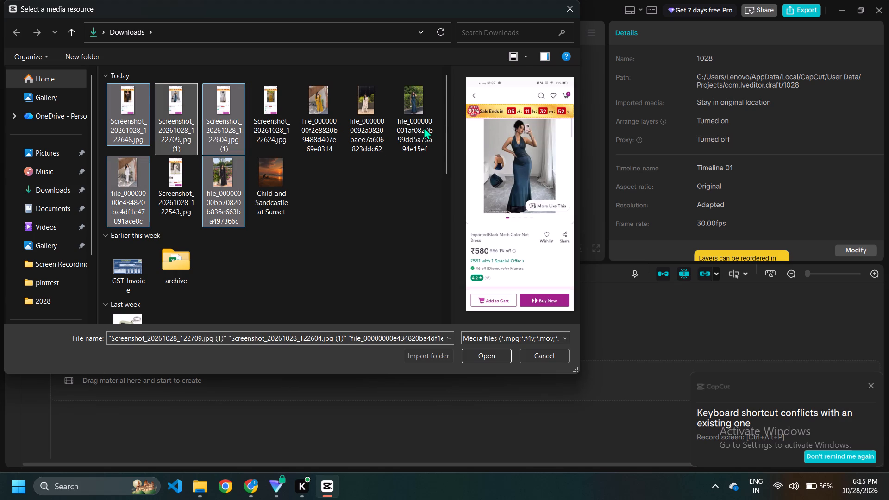
ctrl+click(424, 127)
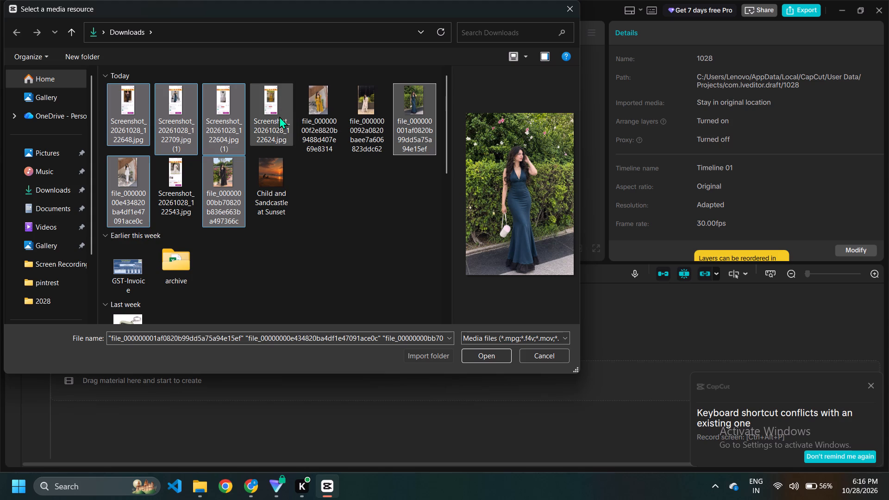
ctrl+click(273, 117)
ctrl+click(311, 119)
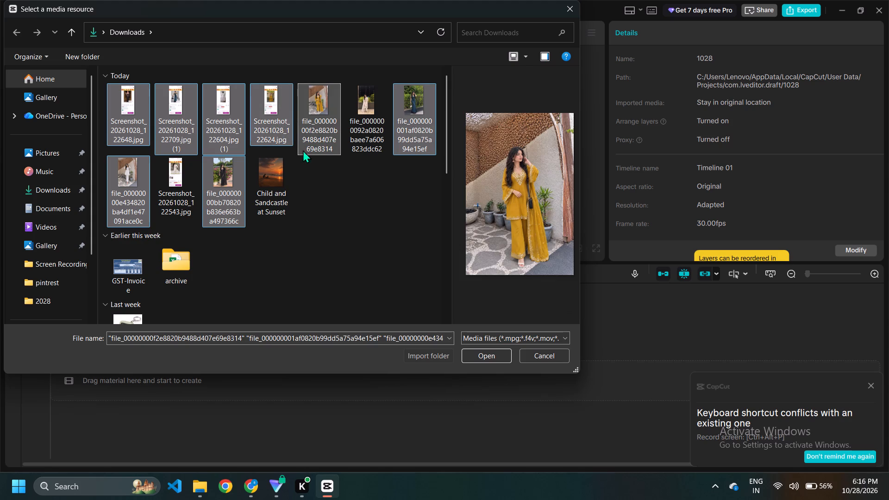
ctrl+click(178, 182)
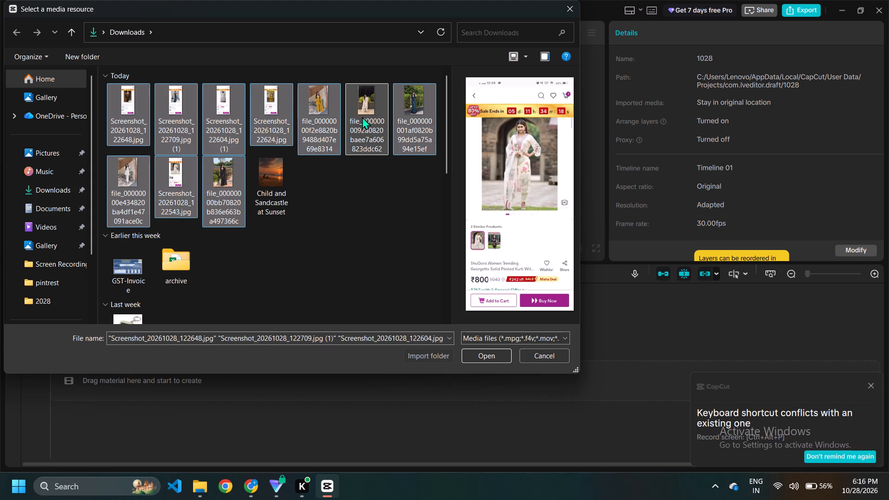
ctrl+click(362, 117)
click(484, 356)
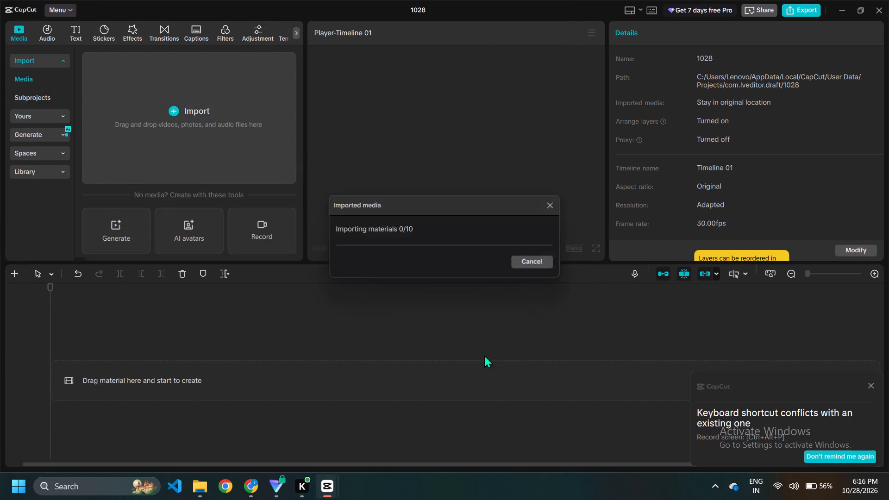
Dismiss the keyboard shortcut conflict notification.
scroll(281, 153, down, 2)
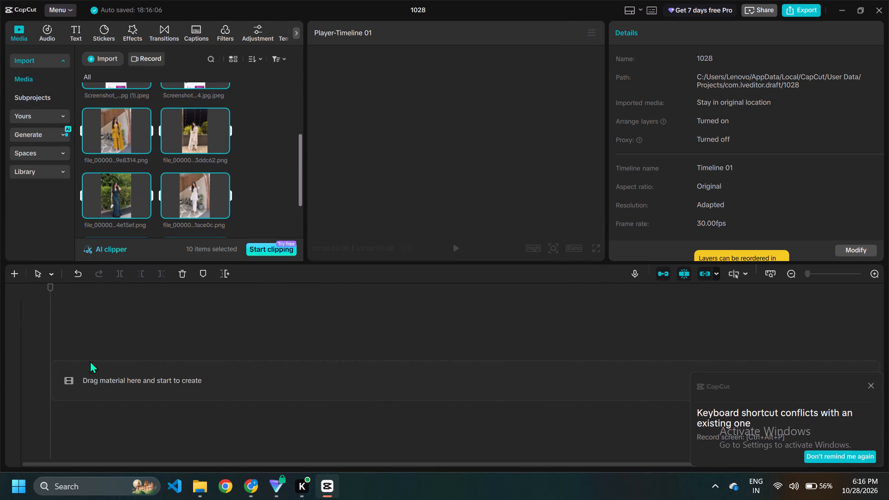
click(868, 389)
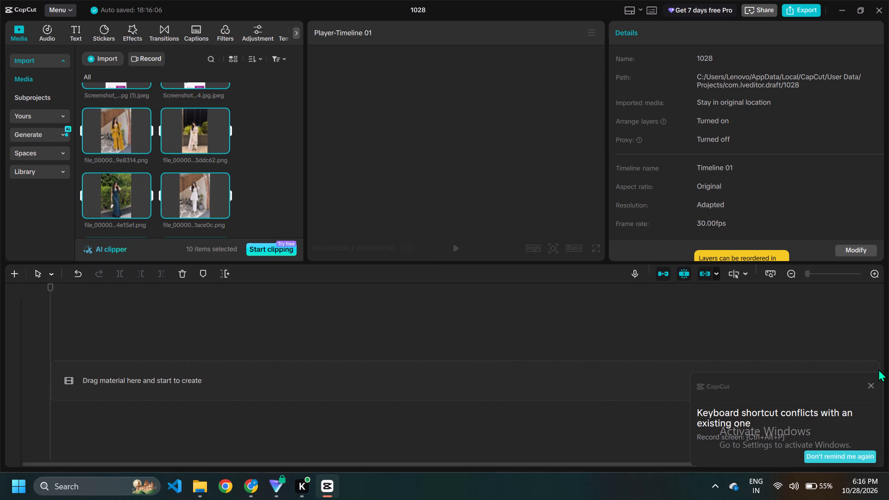
click(870, 385)
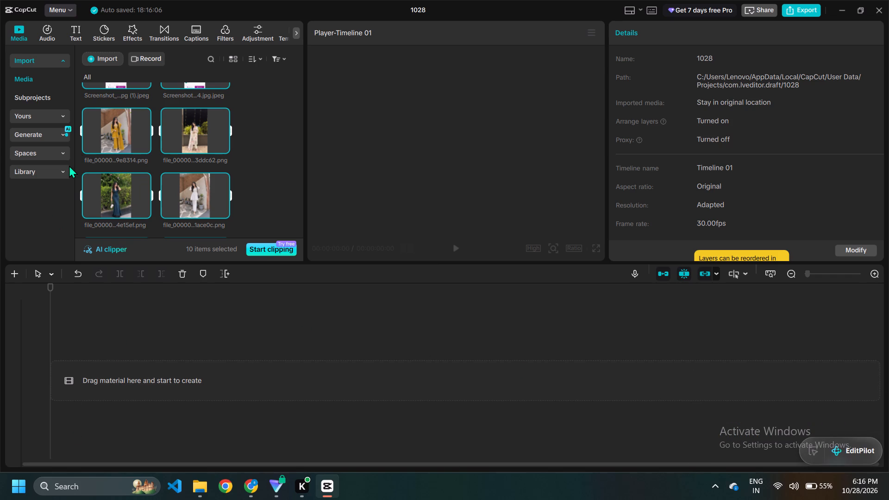
Look through the imported outfit photos and product screenshots in the media library.
scroll(185, 177, down, 8)
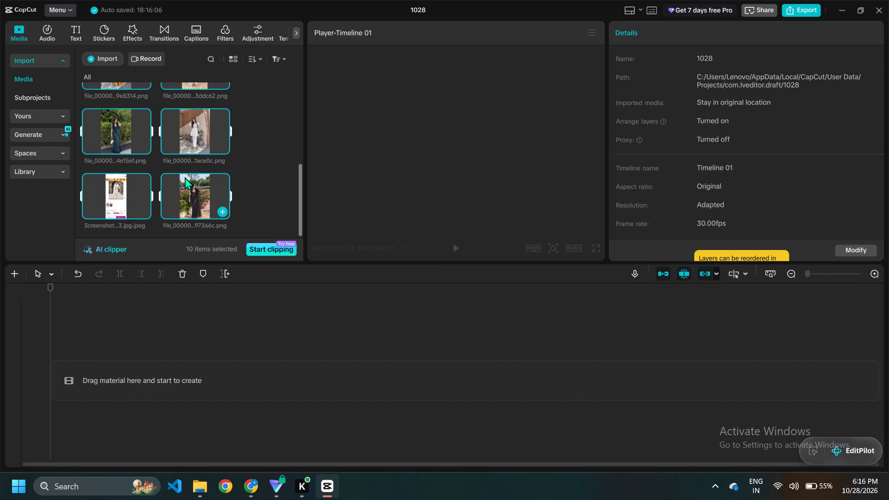
scroll(185, 177, up, 12)
scroll(185, 177, down, 8)
scroll(185, 177, up, 9)
scroll(187, 175, down, 3)
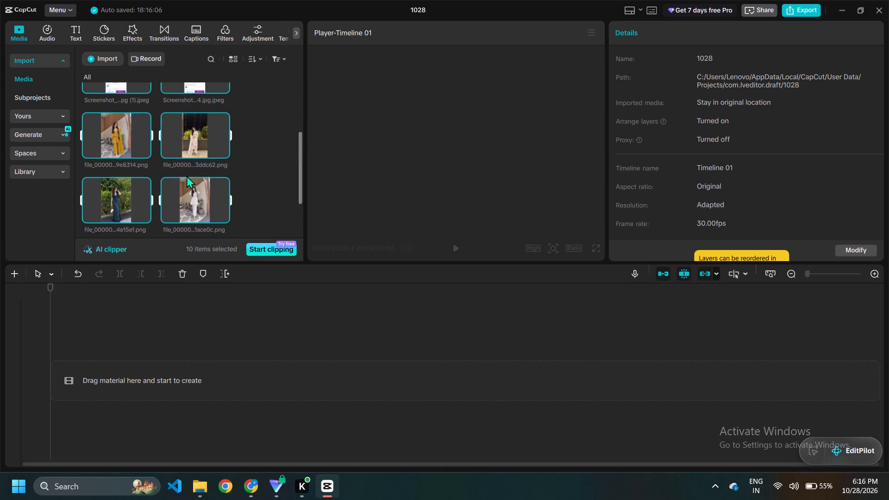
scroll(187, 175, down, 4)
click(125, 386)
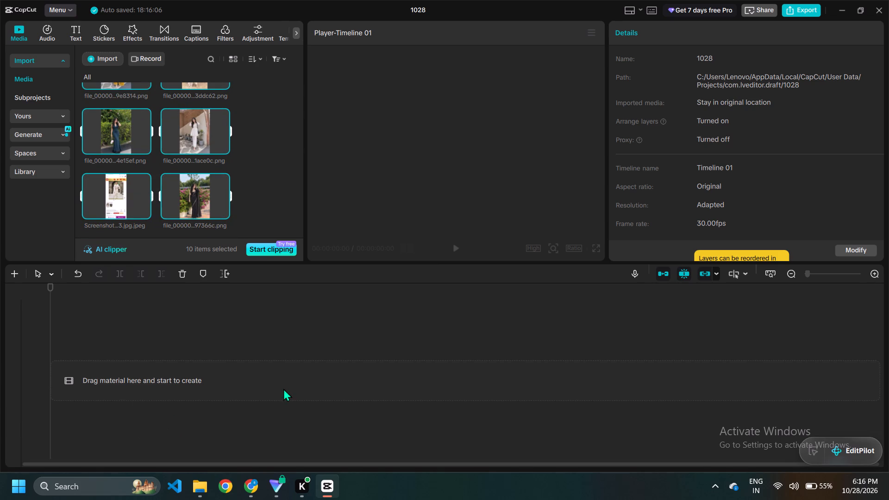
scroll(751, 135, down, 4)
click(34, 81)
scroll(166, 91, up, 3)
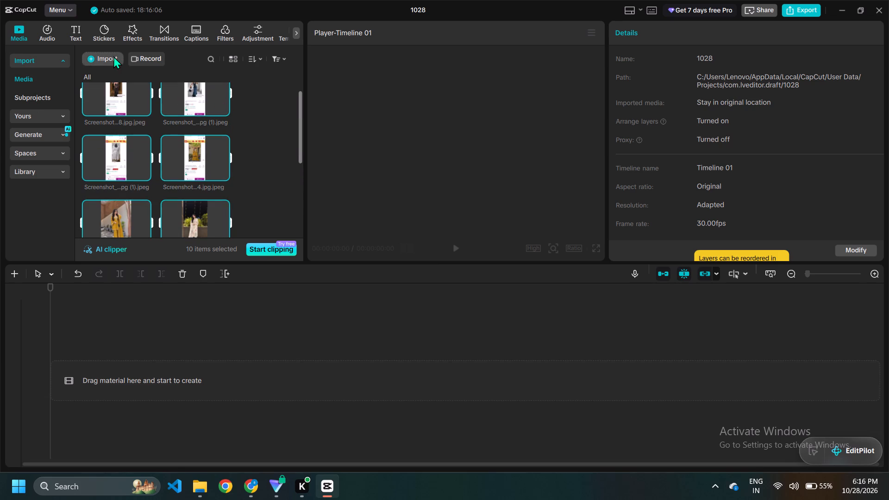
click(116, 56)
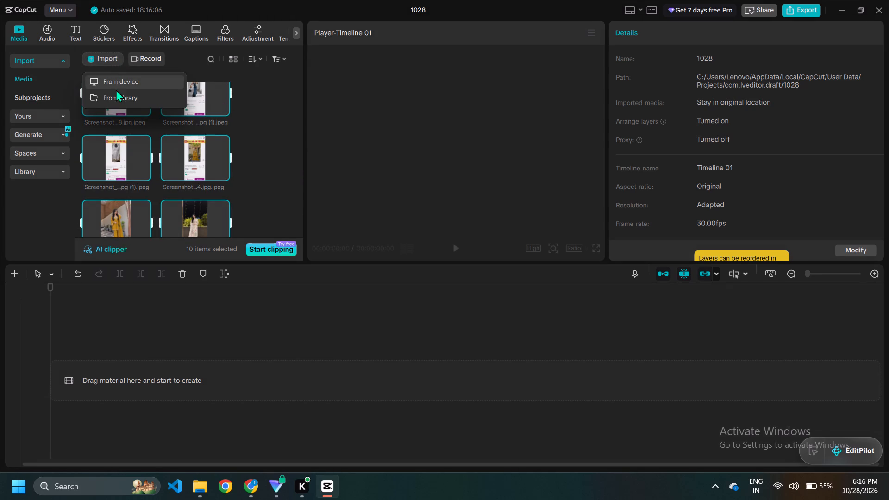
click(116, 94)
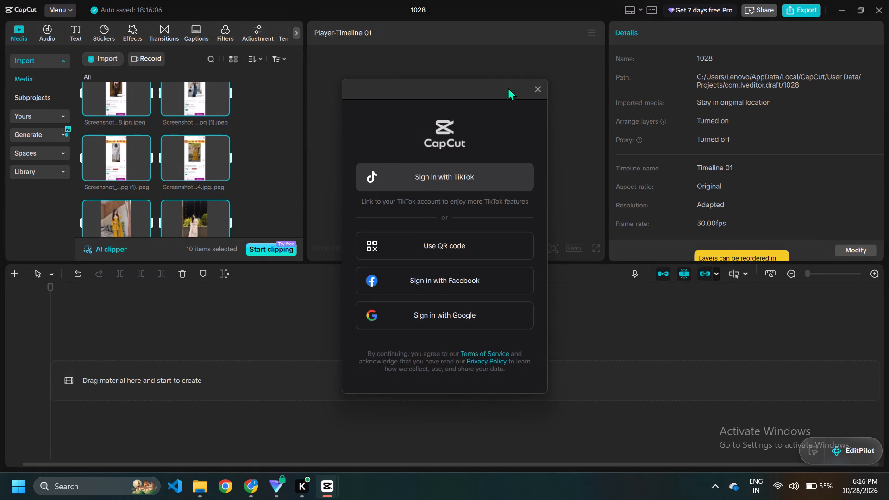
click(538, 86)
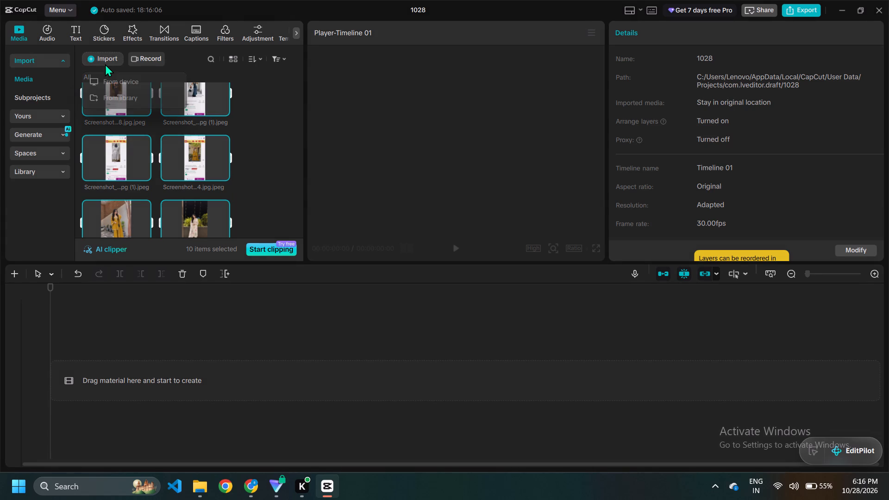
Import the image "Child and Sandcastle at Sunset" from the Downloads folder on the device.
click(107, 76)
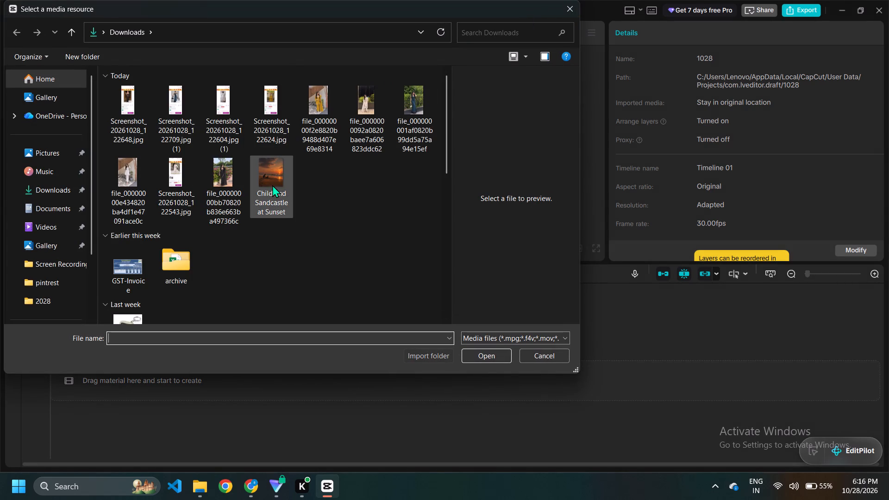
click(271, 166)
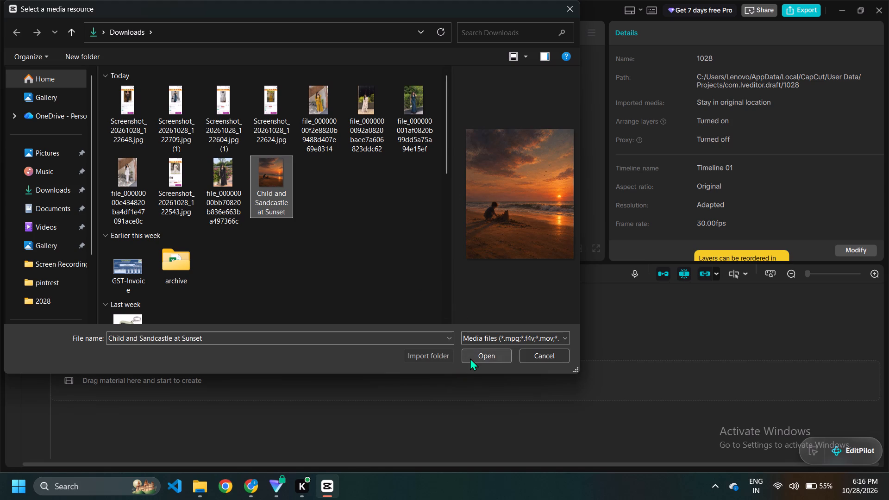
click(470, 358)
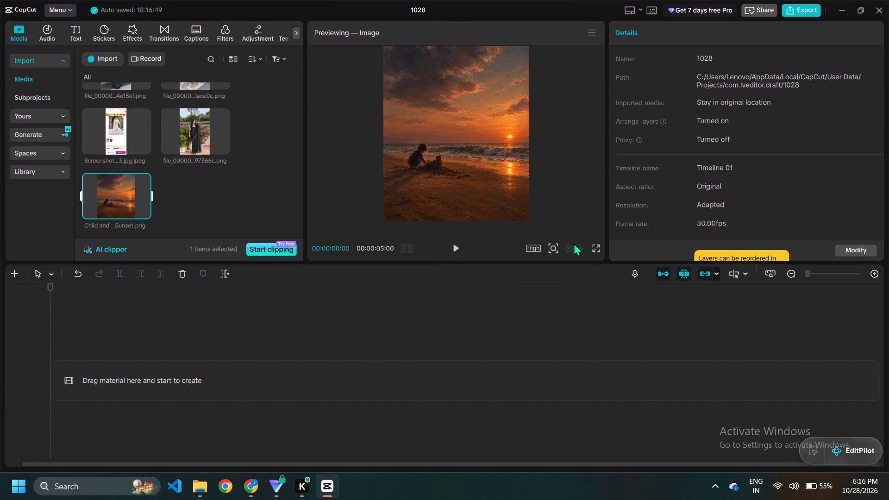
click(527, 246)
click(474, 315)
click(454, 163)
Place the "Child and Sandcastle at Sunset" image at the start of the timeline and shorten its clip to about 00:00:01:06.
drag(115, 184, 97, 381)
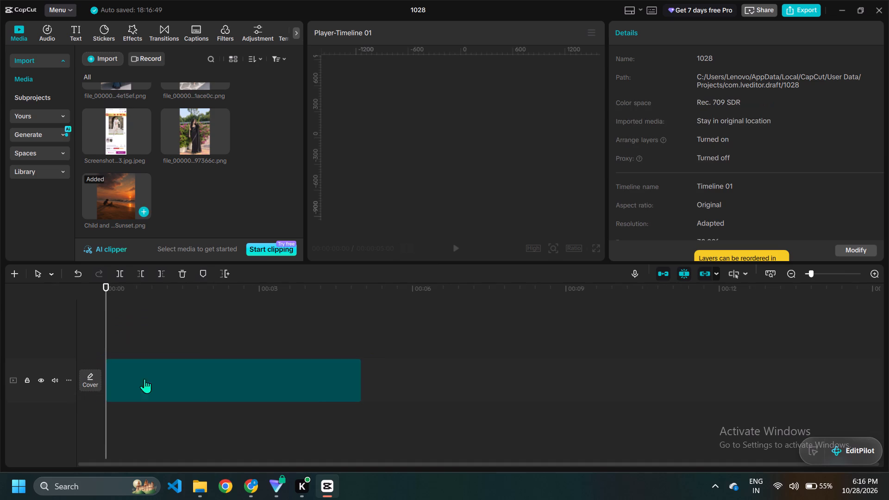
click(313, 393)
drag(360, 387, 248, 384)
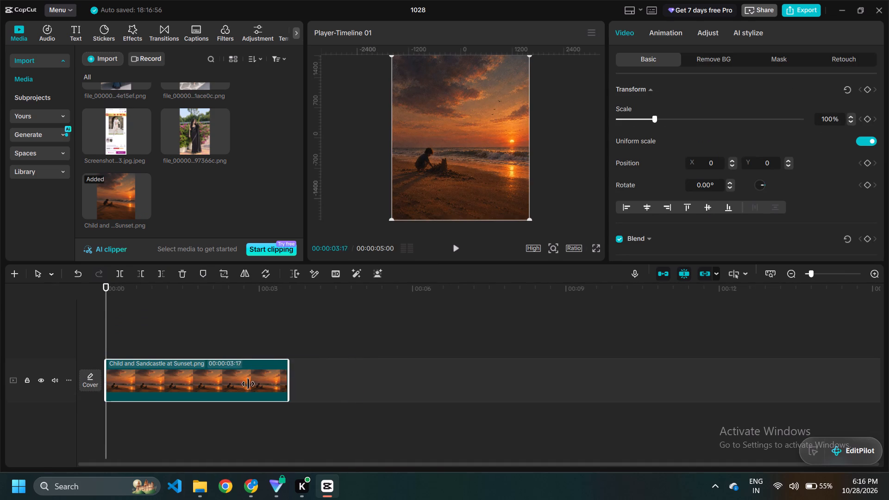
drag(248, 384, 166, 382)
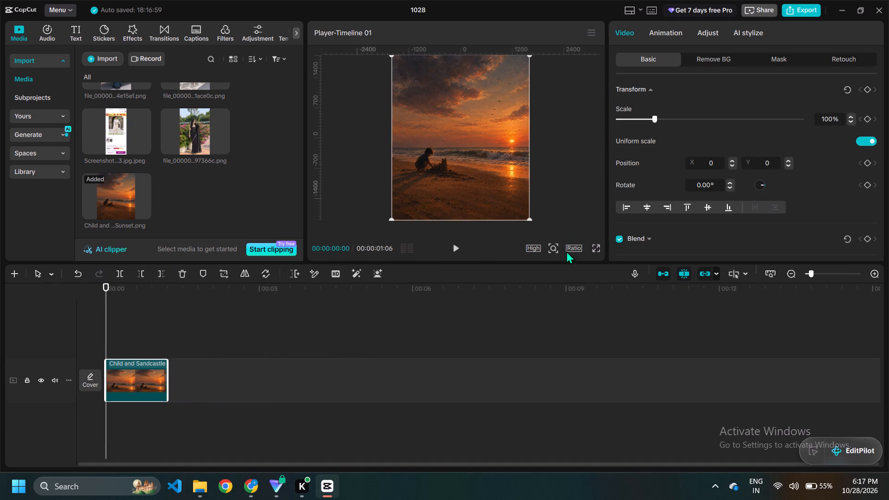
Set the project's aspect ratio to 9:16.
click(566, 251)
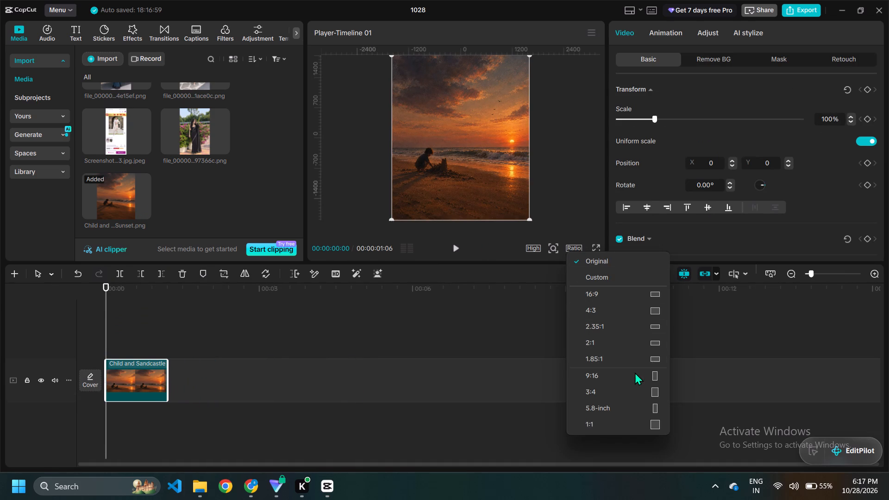
click(635, 373)
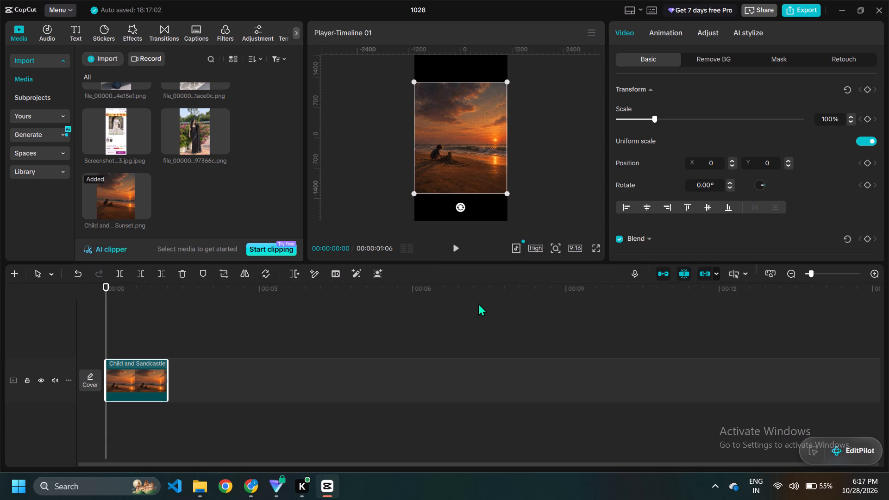
scroll(478, 303, up, 5)
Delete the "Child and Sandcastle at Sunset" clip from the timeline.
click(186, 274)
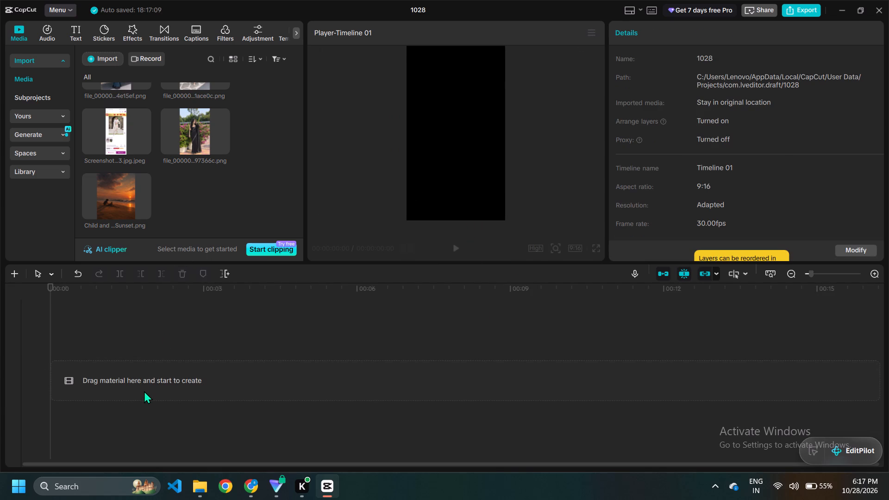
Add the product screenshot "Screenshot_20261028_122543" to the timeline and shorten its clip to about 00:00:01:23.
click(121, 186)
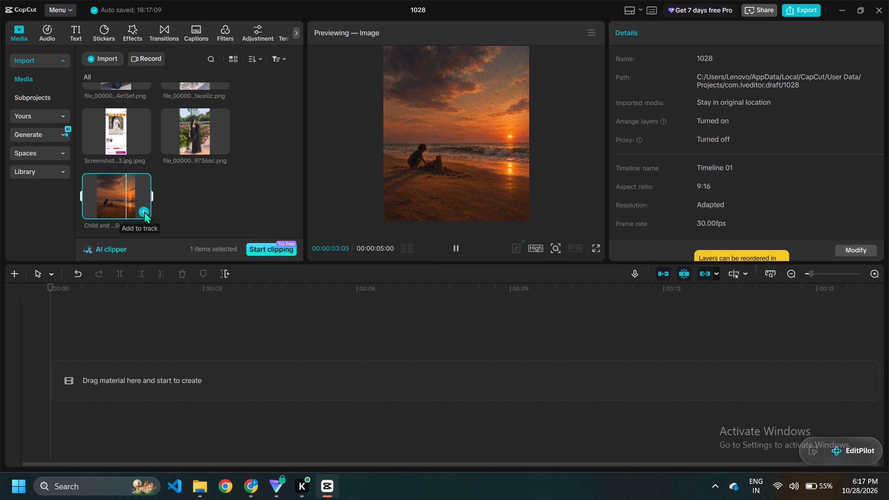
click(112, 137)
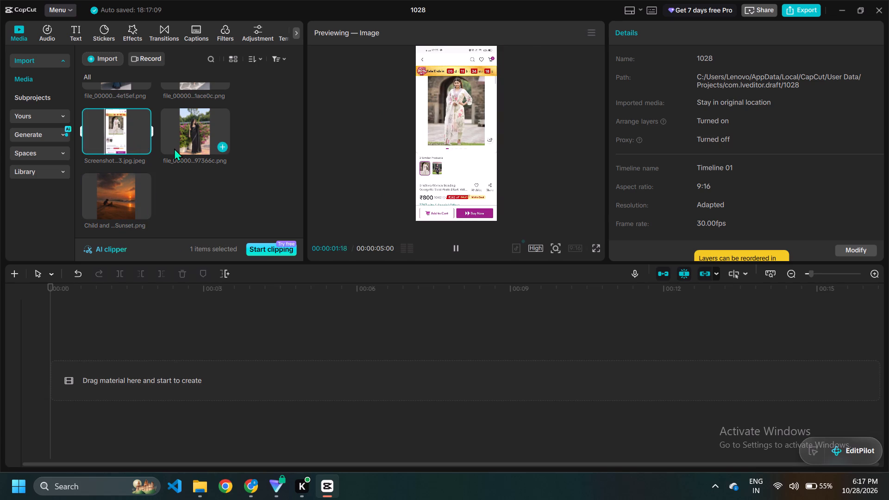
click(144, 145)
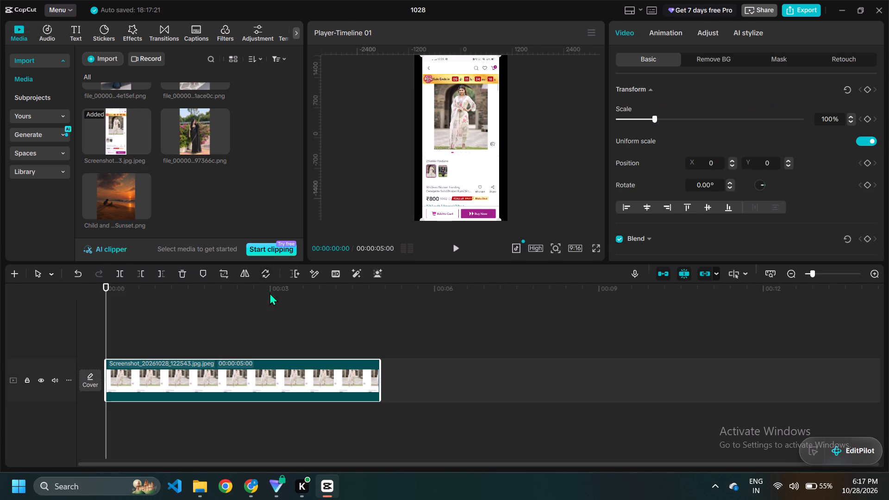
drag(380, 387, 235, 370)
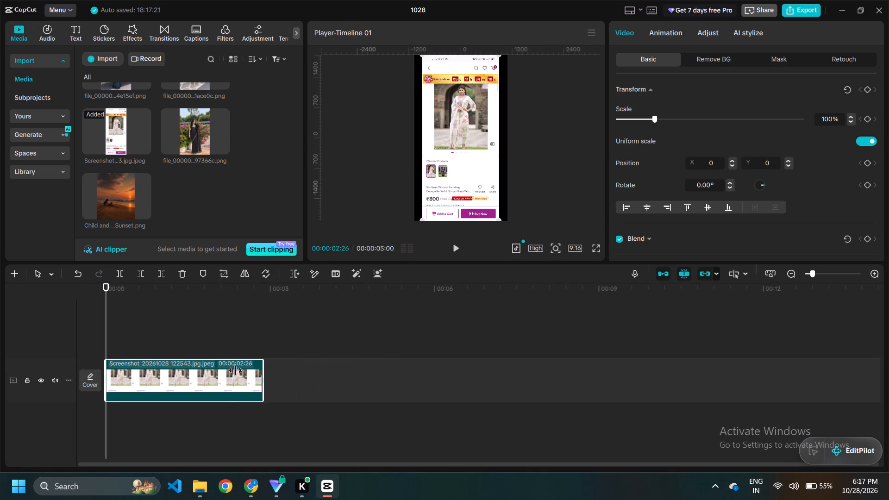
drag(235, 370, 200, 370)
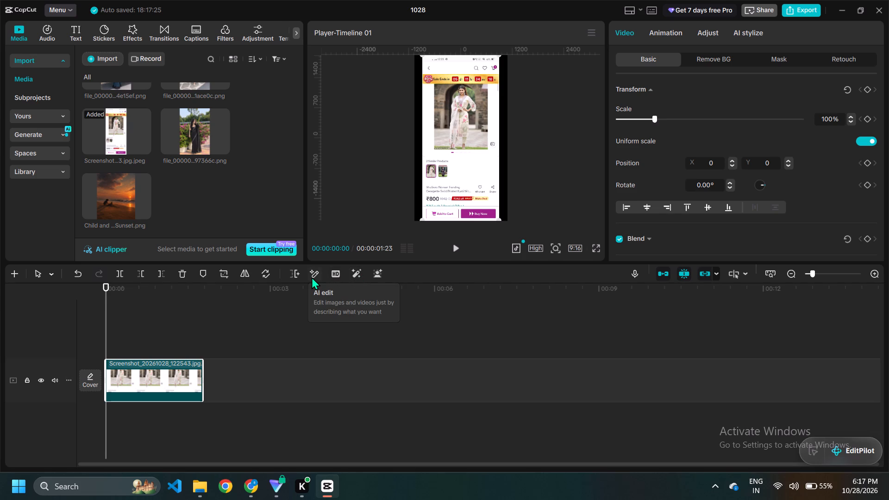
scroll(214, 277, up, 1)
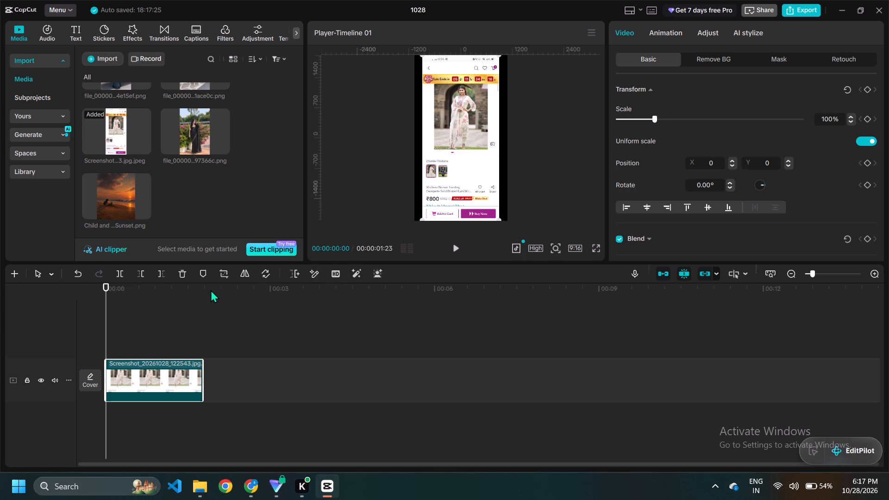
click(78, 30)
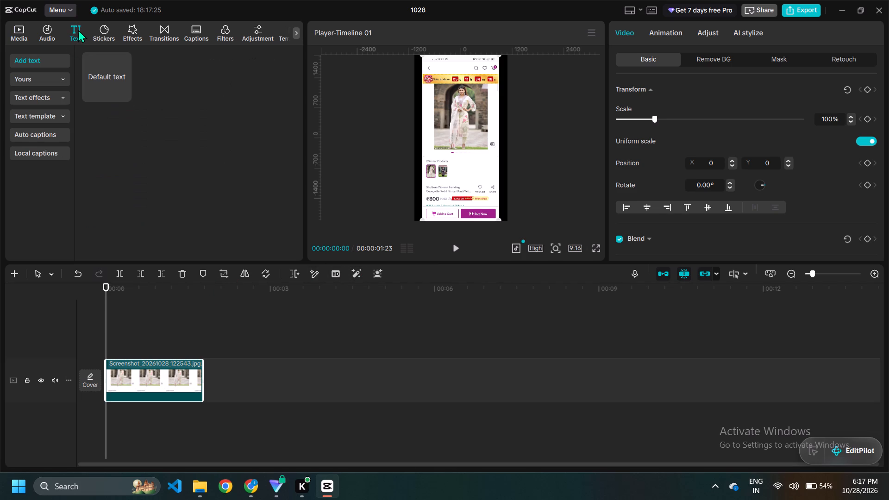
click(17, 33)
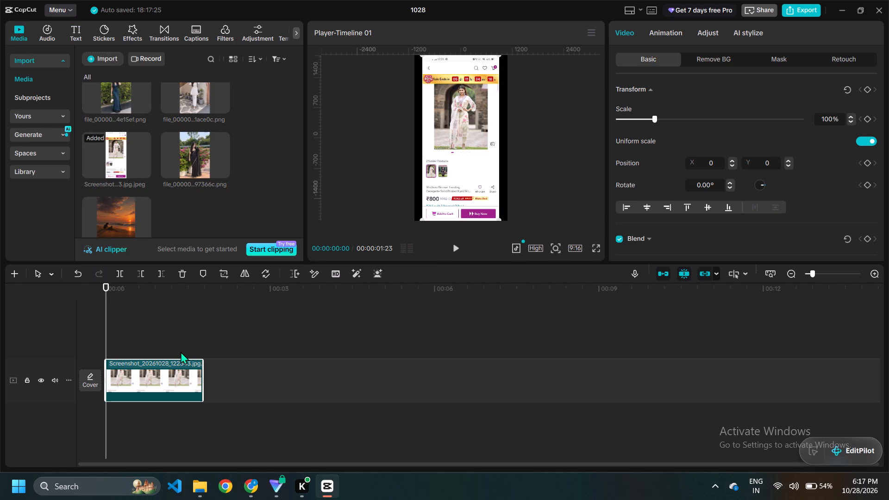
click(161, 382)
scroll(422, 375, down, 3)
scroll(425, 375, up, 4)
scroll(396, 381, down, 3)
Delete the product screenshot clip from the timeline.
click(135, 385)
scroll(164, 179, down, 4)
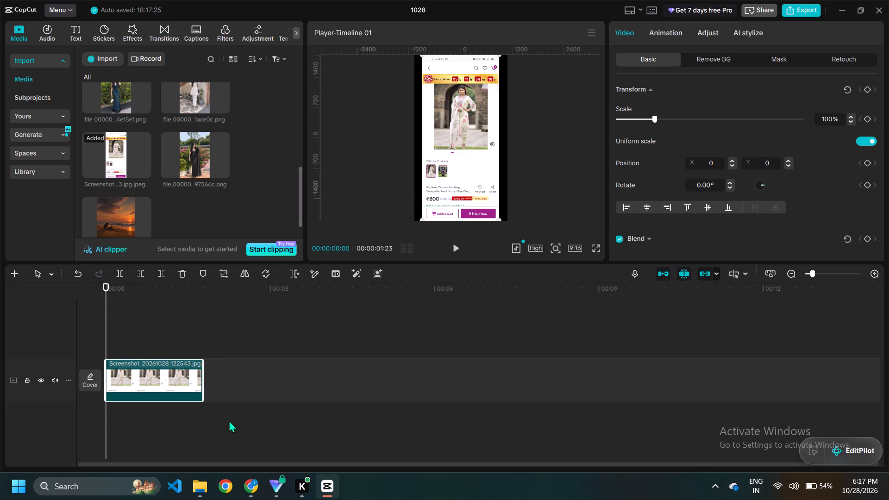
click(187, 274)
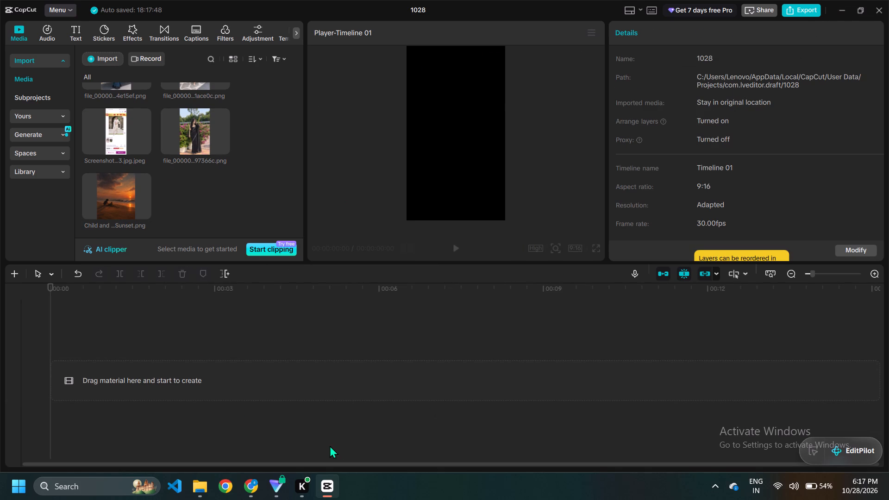
Switch to Chrome and search Google Images for "black screen", refining the search to "black screen 9 16 hd 4k".
click(247, 491)
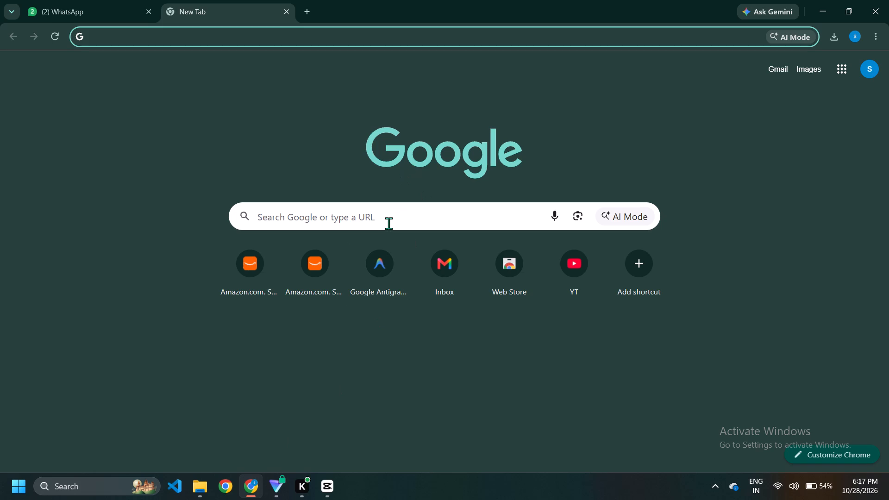
click(388, 226)
text(black screen)
key(space)
key(Return)
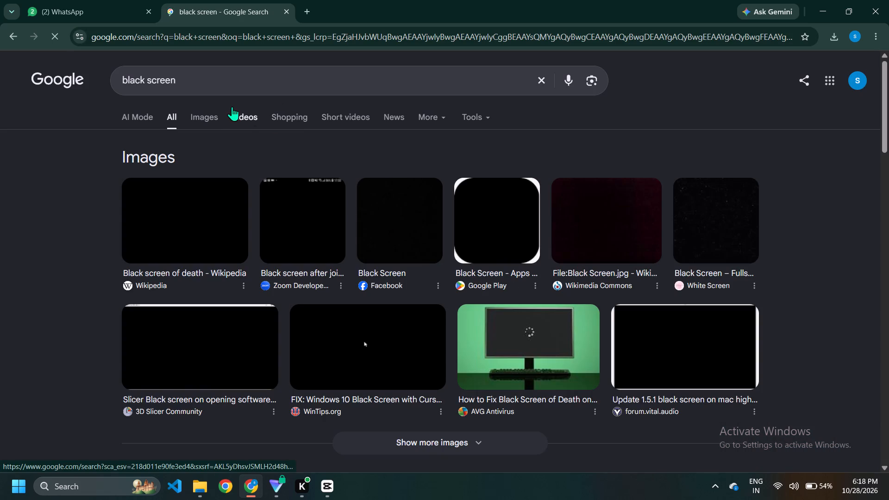
click(217, 112)
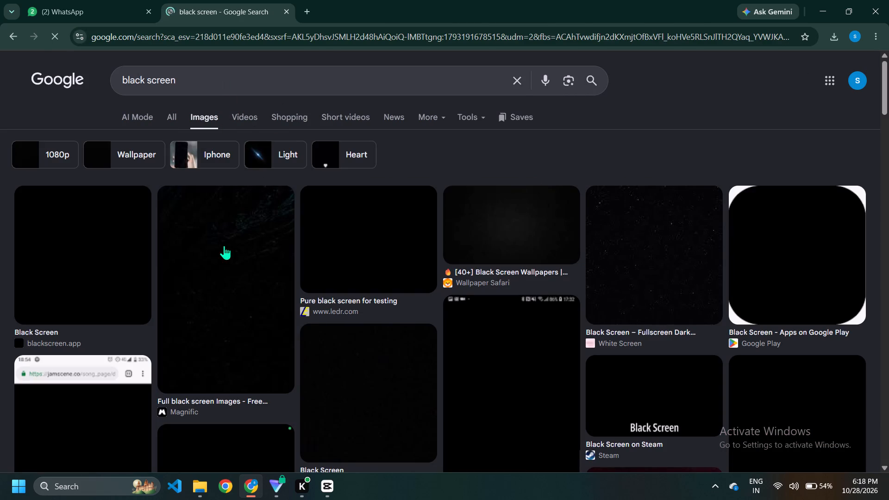
click(246, 86)
key(space)
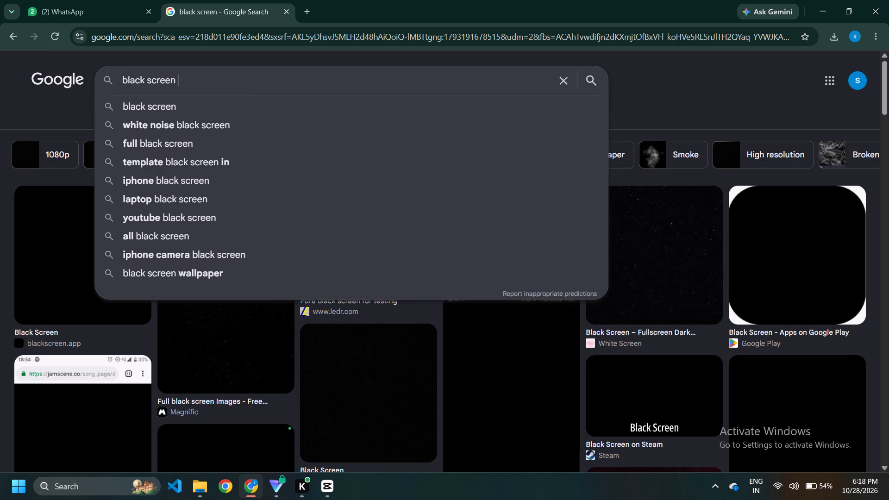
key(9)
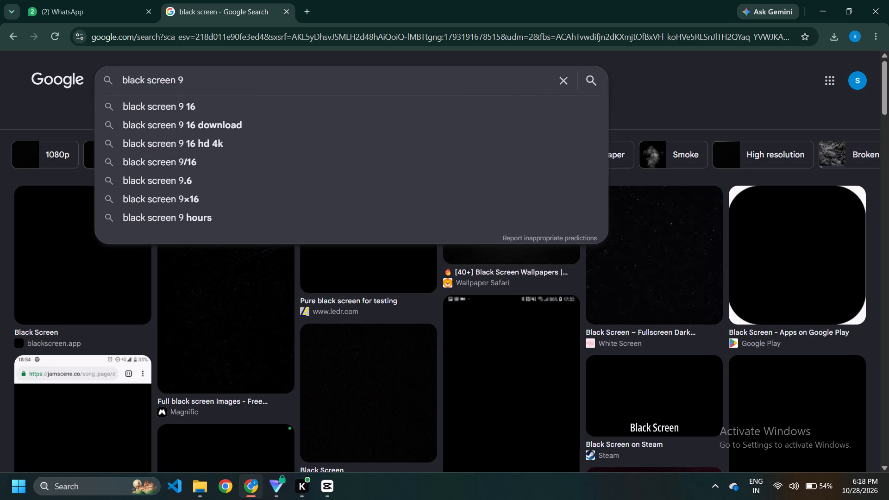
click(228, 144)
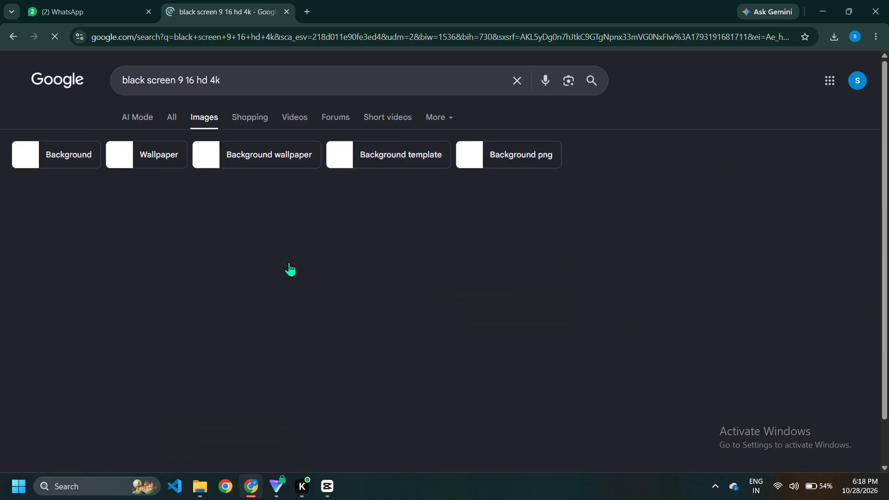
Look through the image results for a plain black vertical background suitable for a 9:16 video.
scroll(289, 269, down, 3)
scroll(333, 275, down, 2)
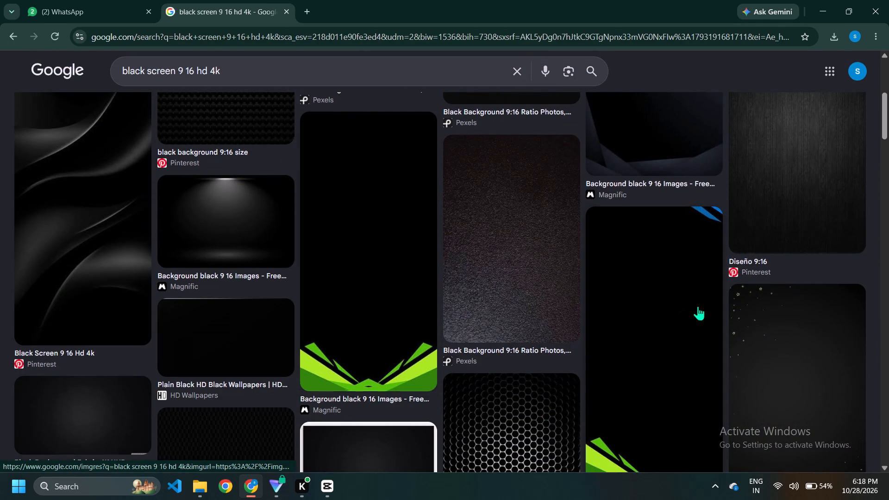
scroll(445, 332, down, 5)
scroll(444, 326, up, 2)
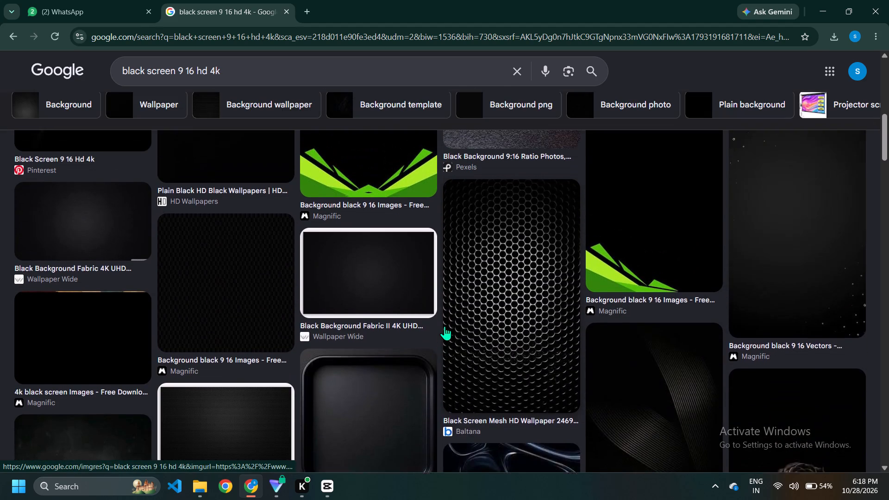
scroll(444, 325, up, 10)
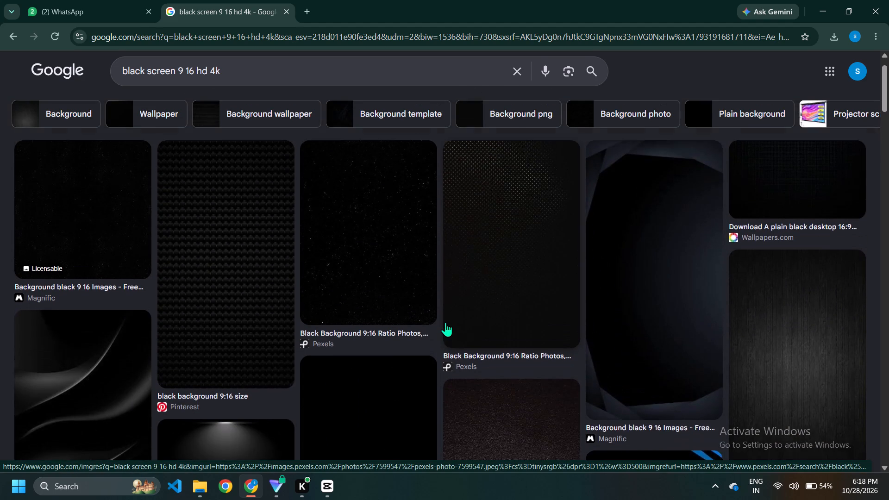
scroll(445, 322, down, 13)
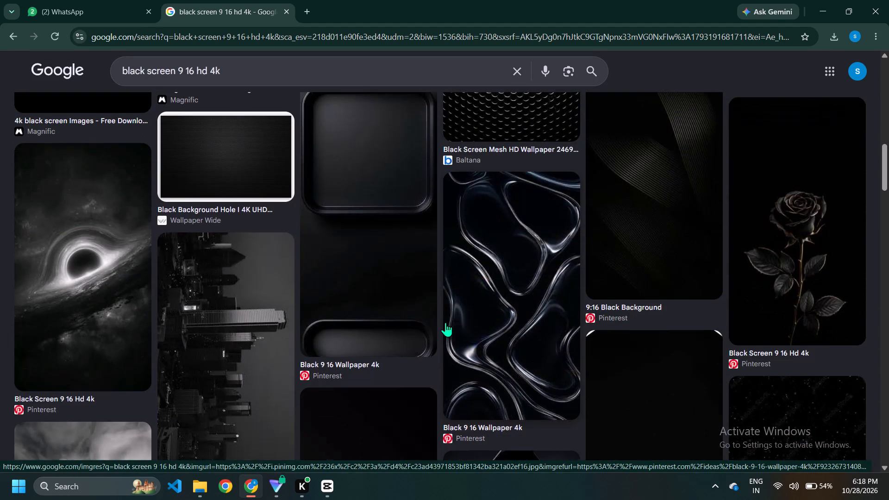
scroll(445, 322, down, 11)
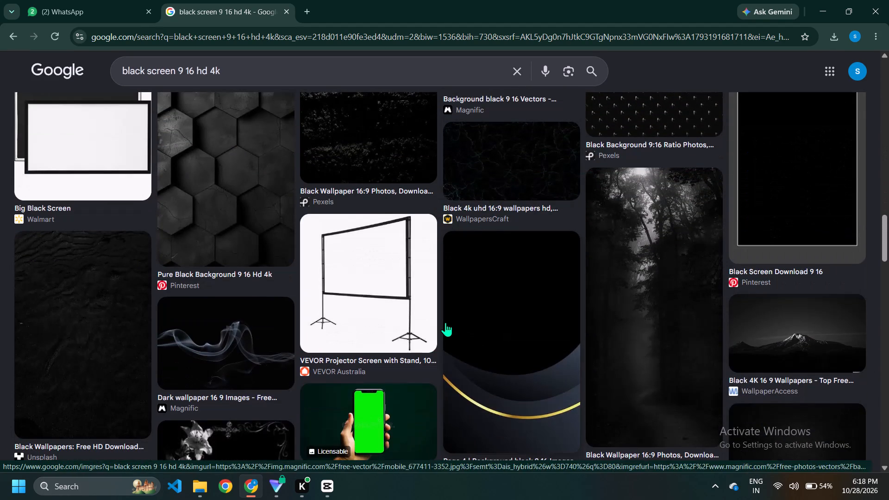
scroll(445, 322, down, 5)
scroll(445, 322, up, 11)
scroll(445, 322, down, 5)
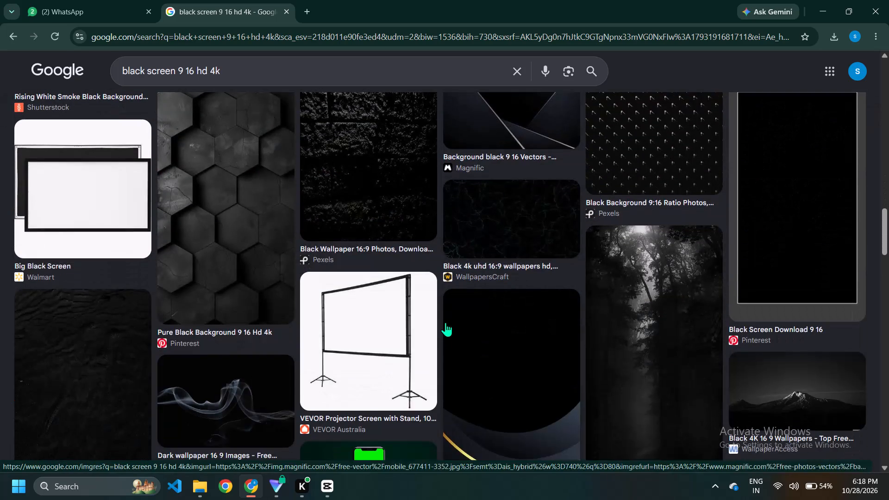
scroll(435, 314, up, 5)
scroll(472, 329, up, 3)
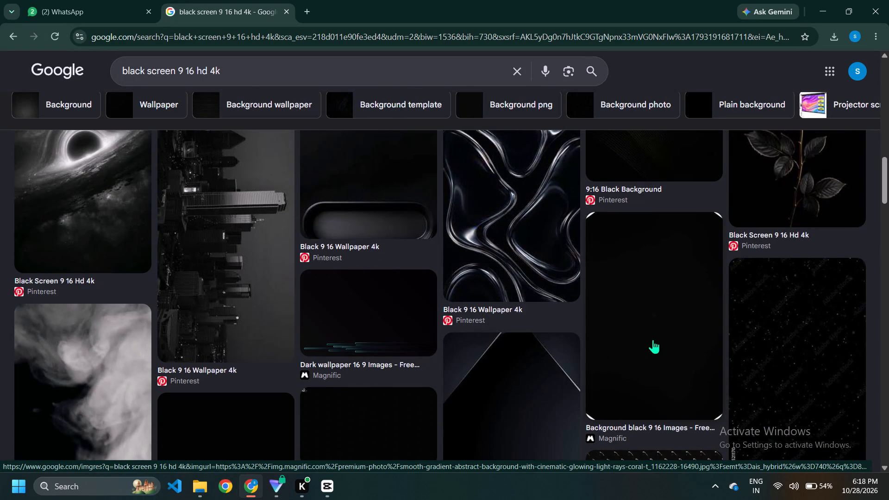
Save the plain black vertical image titled "Background black 9 16 Images" to the Downloads folder as "images (1)".
right_click(648, 322)
click(700, 228)
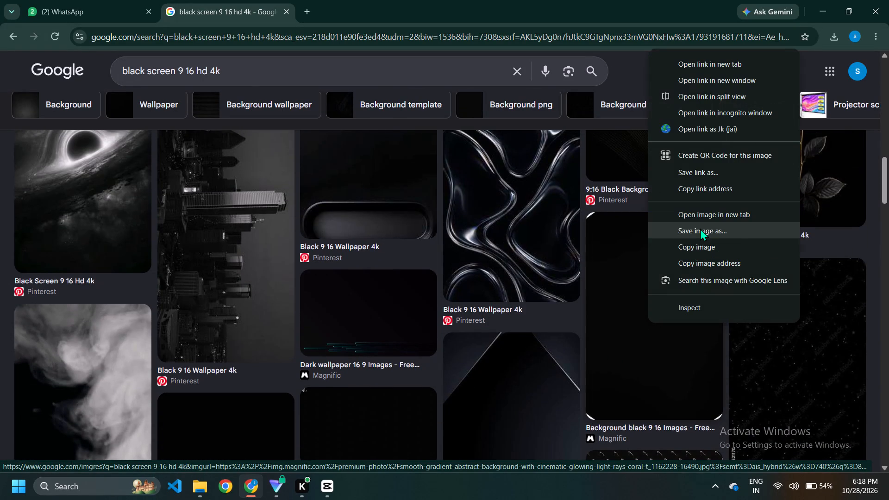
click(64, 193)
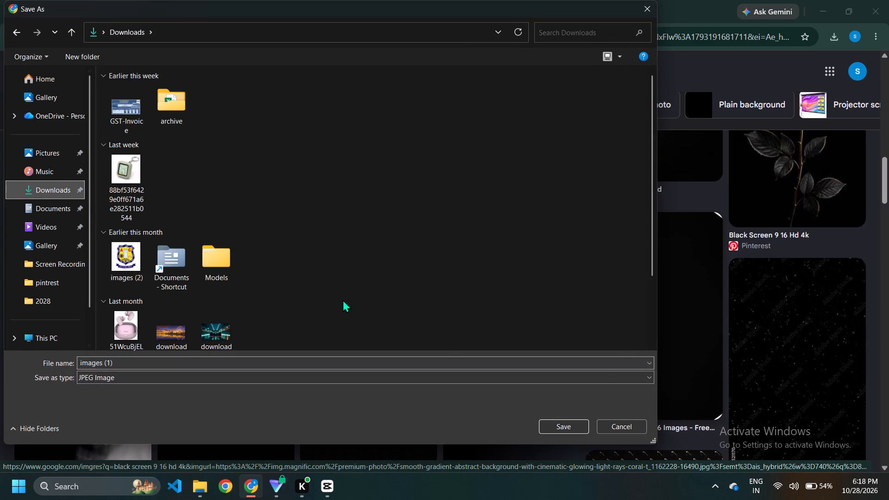
click(573, 432)
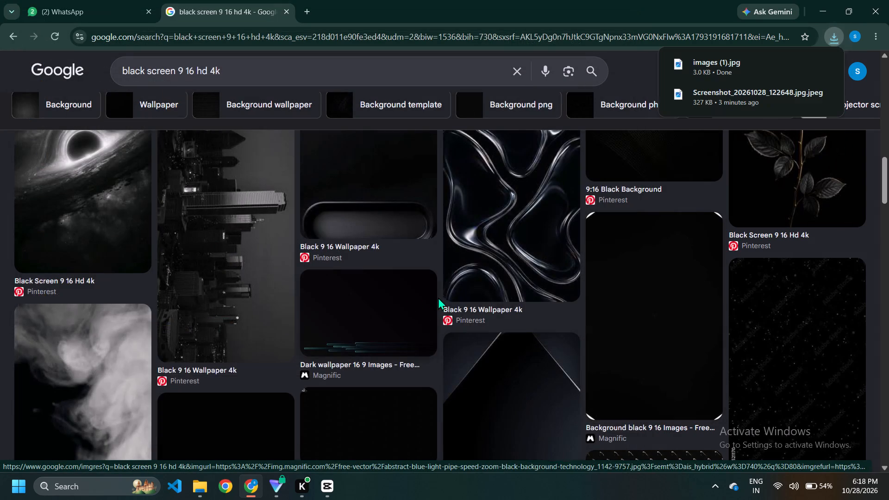
scroll(440, 298, up, 4)
Return to CapCut and import the black image "images (1)" from the Downloads folder.
click(823, 10)
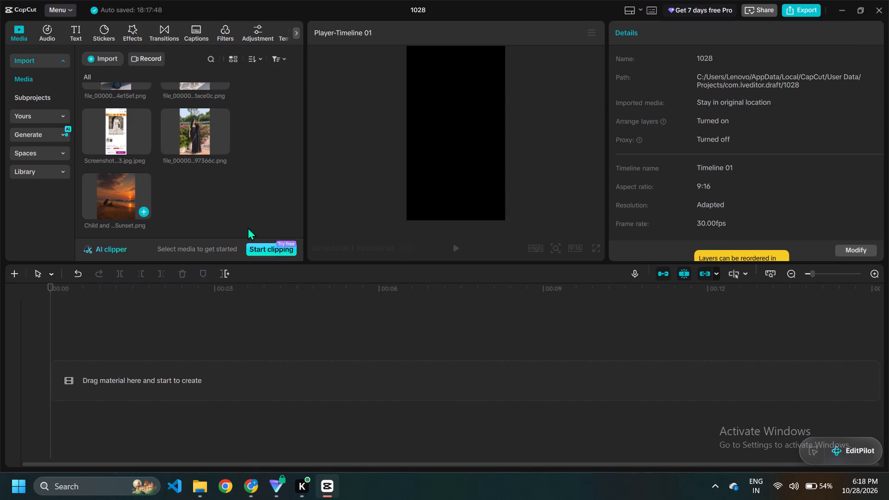
click(100, 56)
click(130, 81)
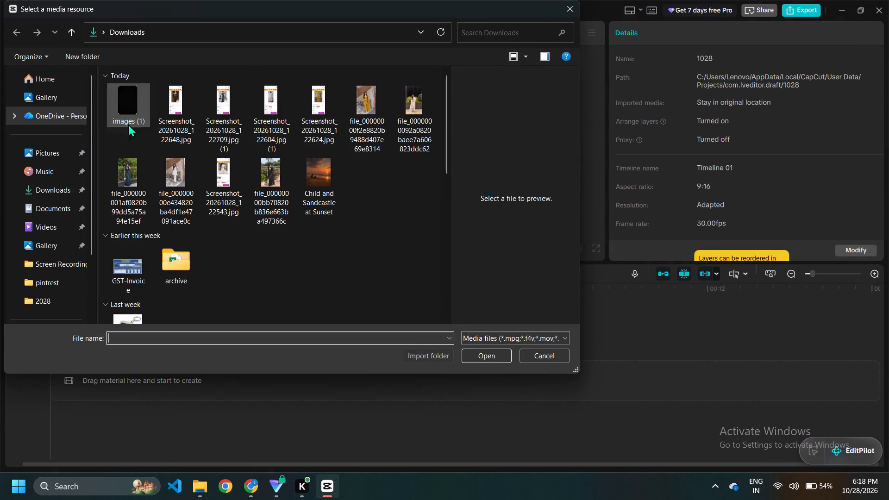
click(138, 104)
click(470, 351)
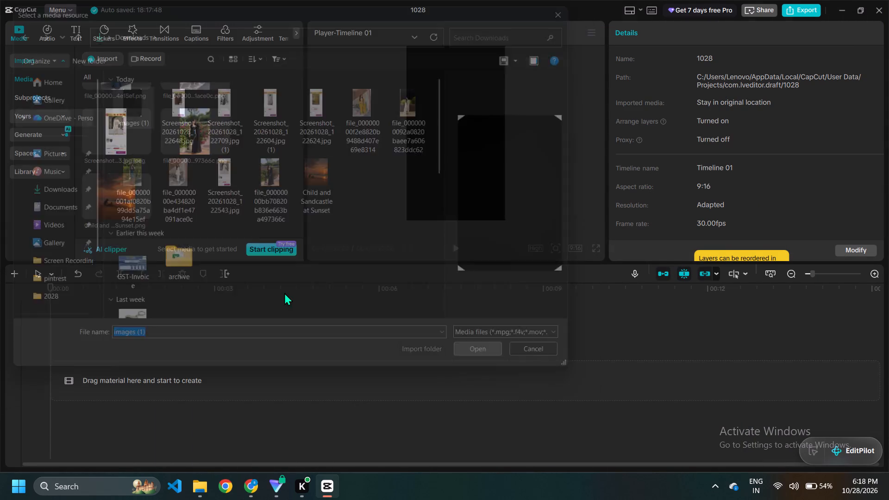
Add the black image "images (1).jpg" to the start of the timeline and shorten its clip to about 00:00:01:08.
click(224, 211)
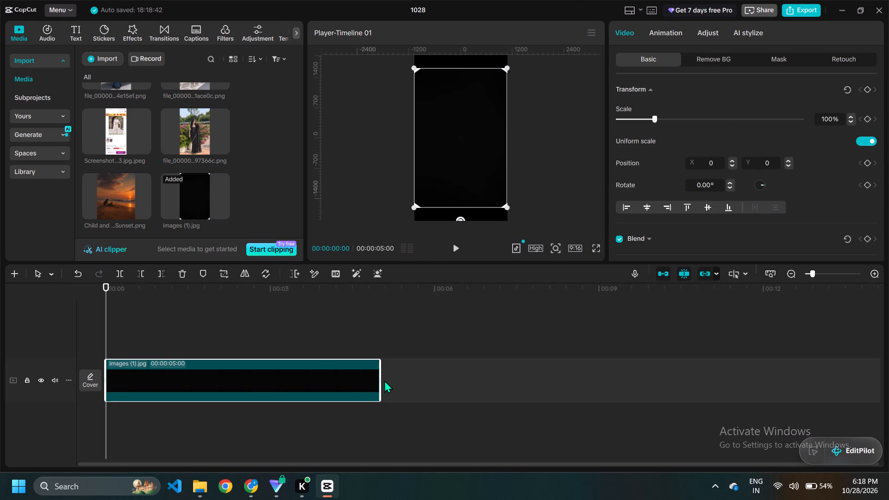
drag(381, 381, 173, 394)
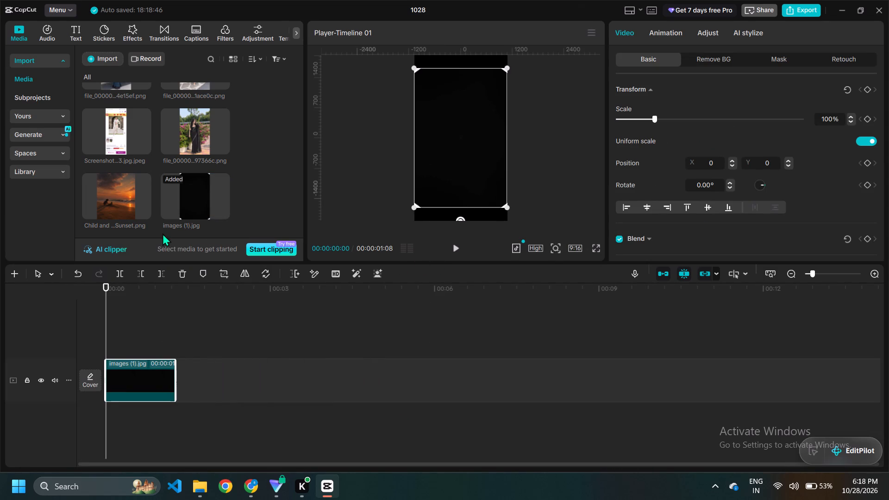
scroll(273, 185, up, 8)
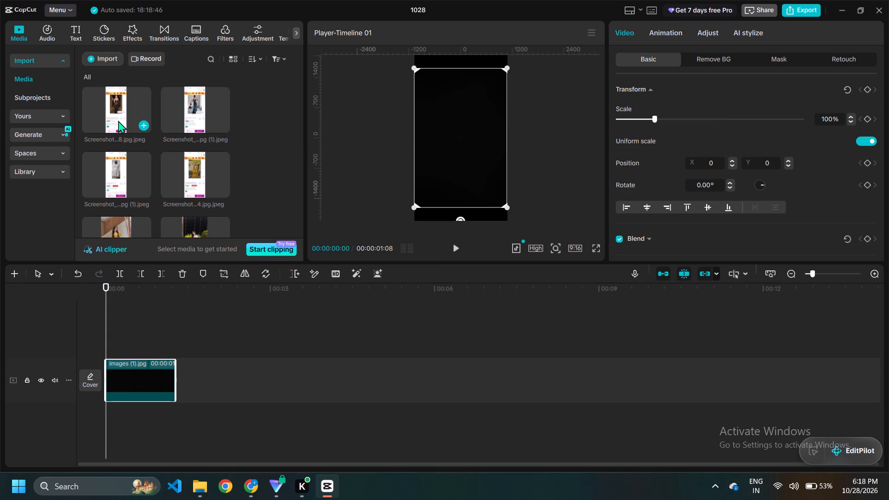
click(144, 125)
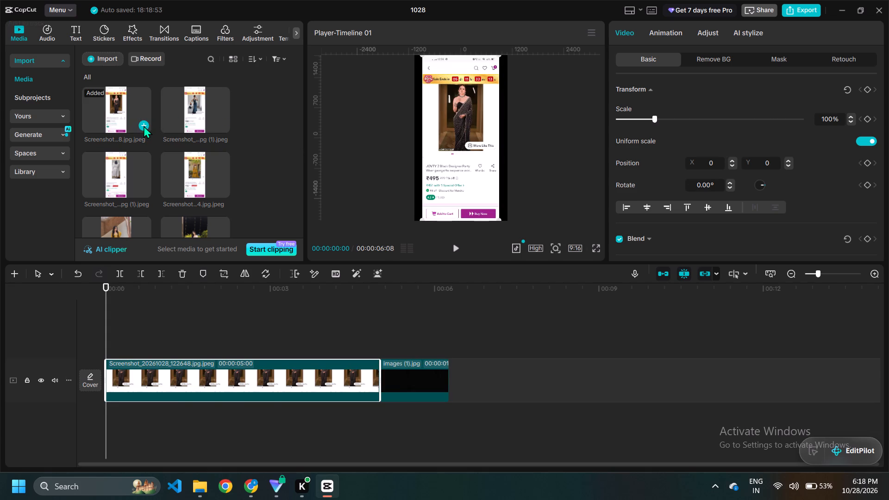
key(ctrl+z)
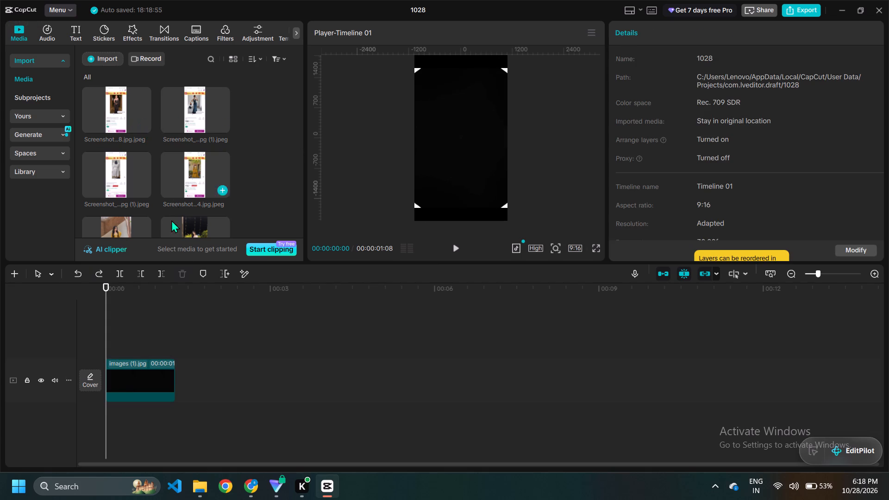
Add the black saree product screenshot to the timeline directly after the opening black clip.
click(216, 400)
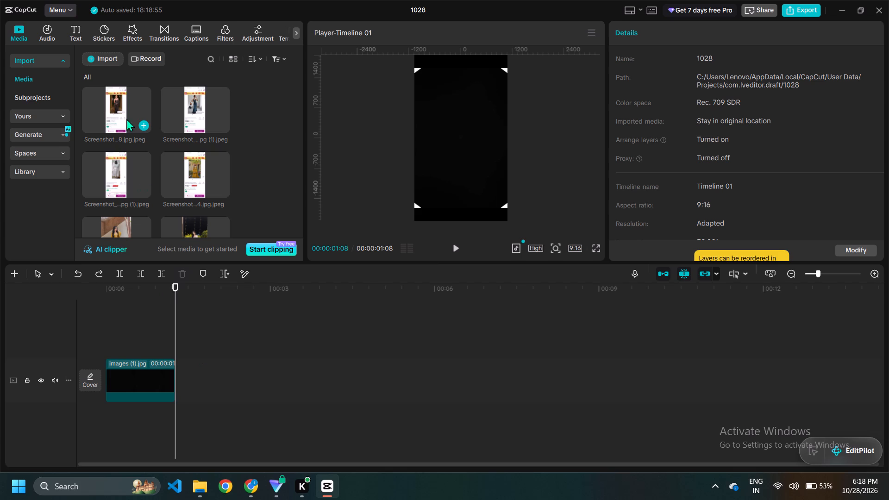
click(143, 123)
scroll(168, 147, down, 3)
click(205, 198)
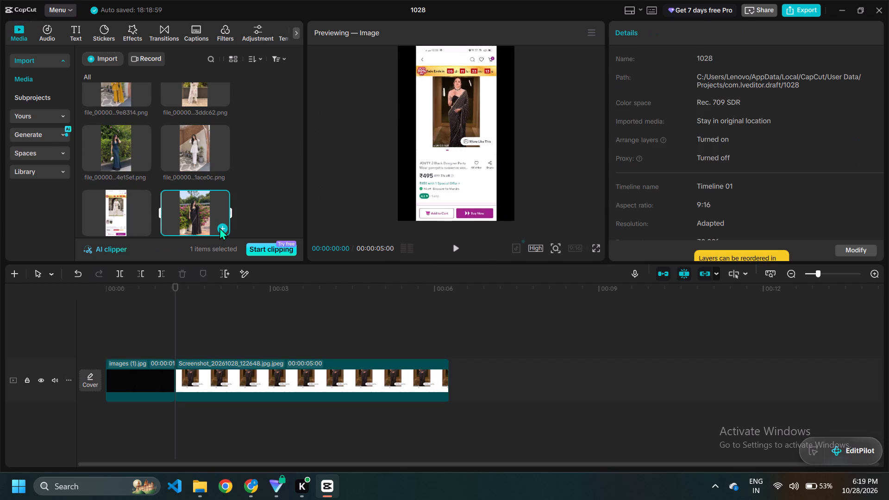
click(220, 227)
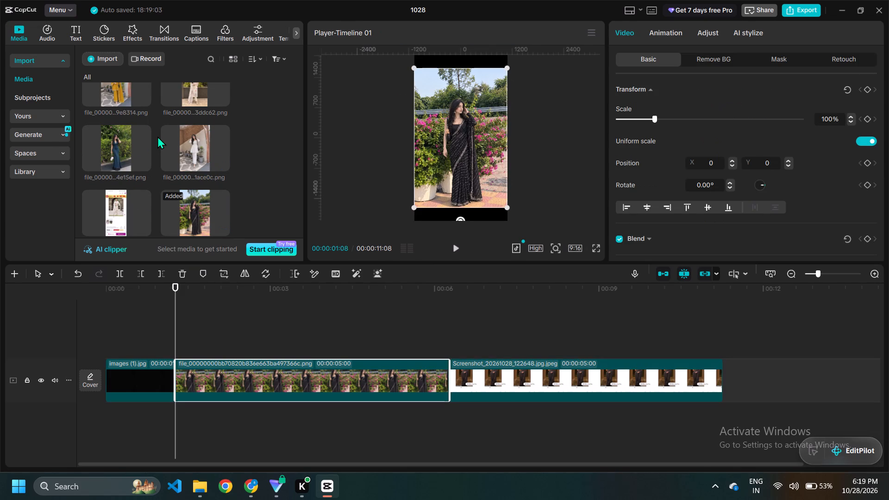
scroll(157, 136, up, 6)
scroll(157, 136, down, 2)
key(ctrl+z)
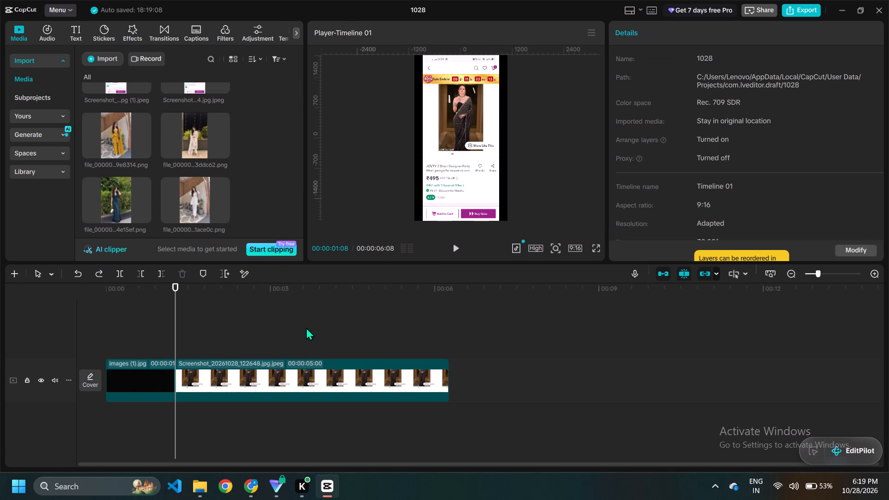
Add the black saree outfit photo to the timeline directly after the black saree screenshot.
click(479, 405)
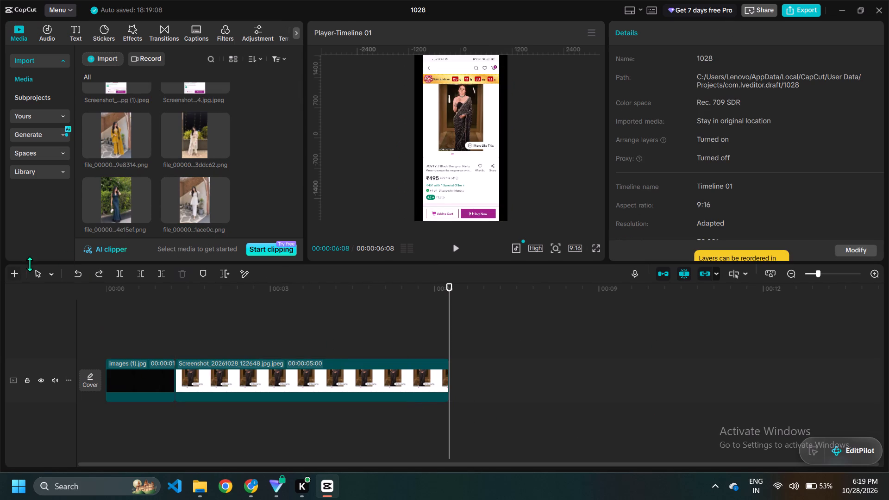
scroll(109, 179, up, 3)
scroll(109, 179, down, 3)
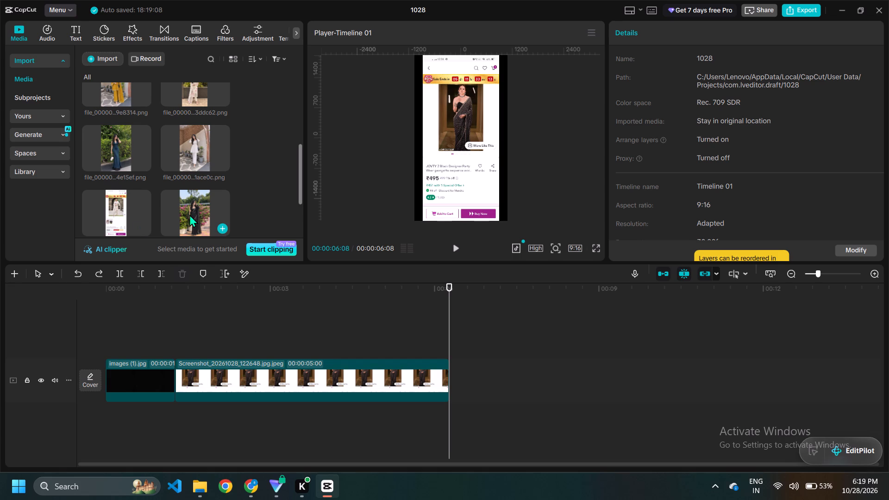
click(225, 230)
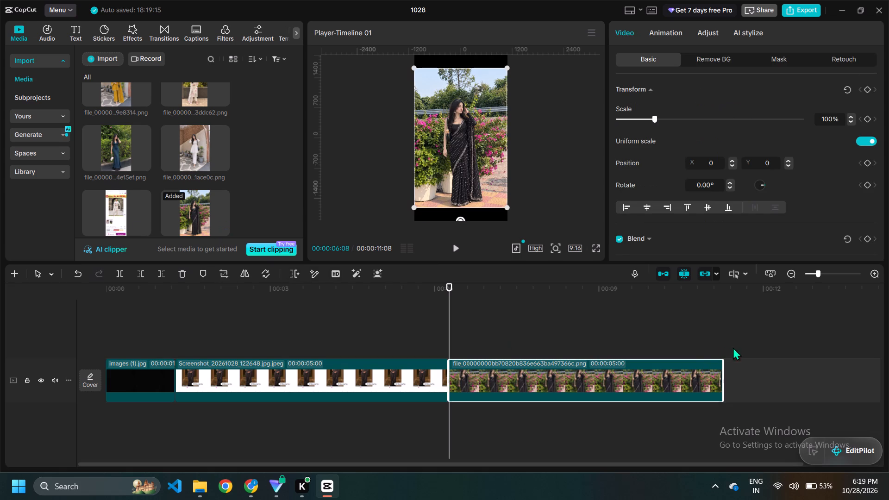
Shorten the black saree screenshot clip to end just before 00:03 and the following photo clip to end at about 00:00:04:13.
click(391, 378)
drag(449, 384, 393, 390)
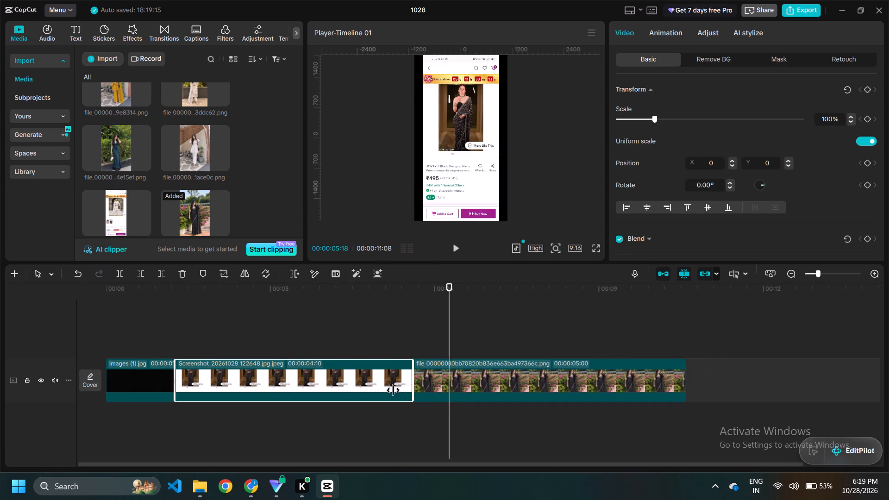
drag(393, 390, 263, 392)
click(334, 384)
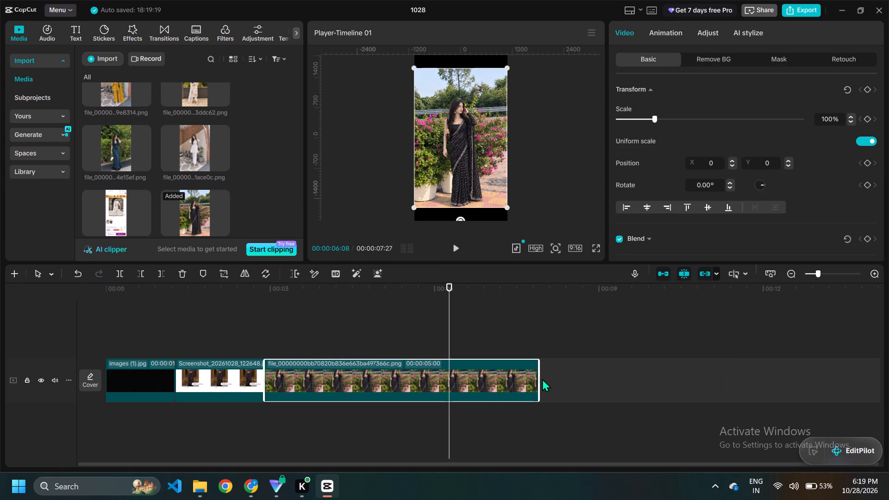
drag(539, 379, 347, 392)
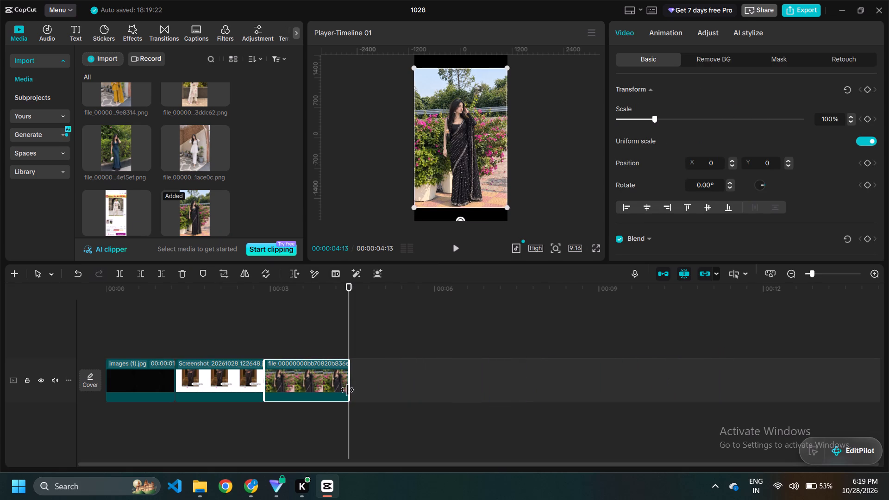
Add the white top product screenshot after the black saree photo and shorten its clip to end at about 00:00:05:26.
scroll(157, 130, up, 10)
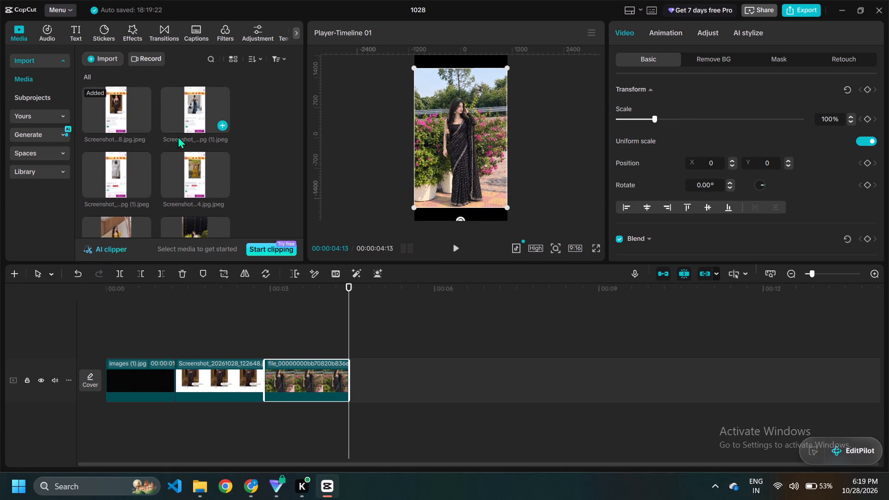
scroll(179, 121, down, 3)
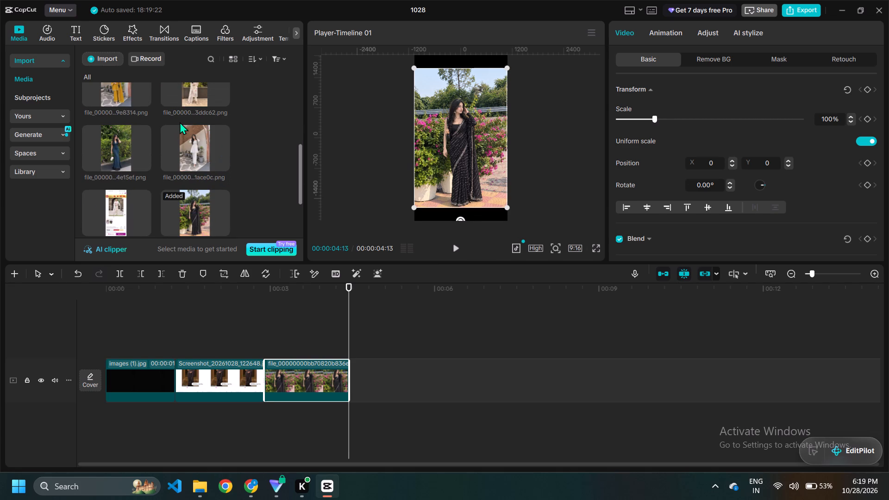
scroll(190, 153, up, 3)
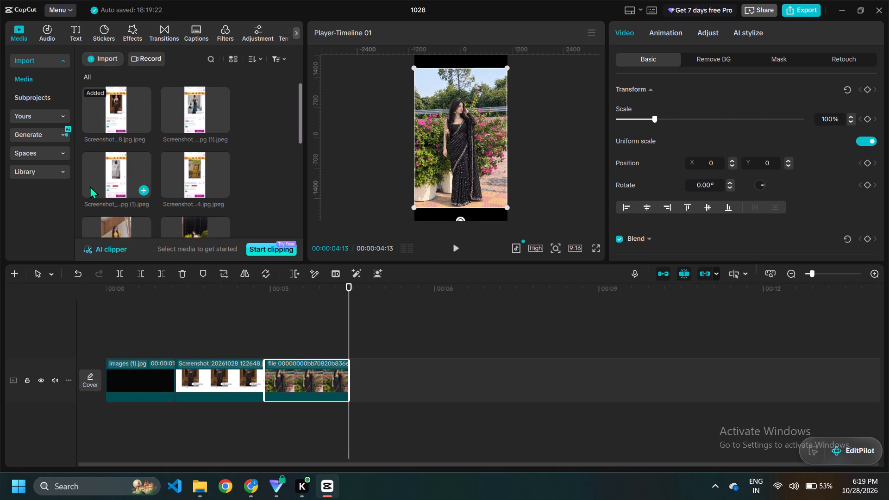
click(141, 189)
scroll(227, 196, down, 2)
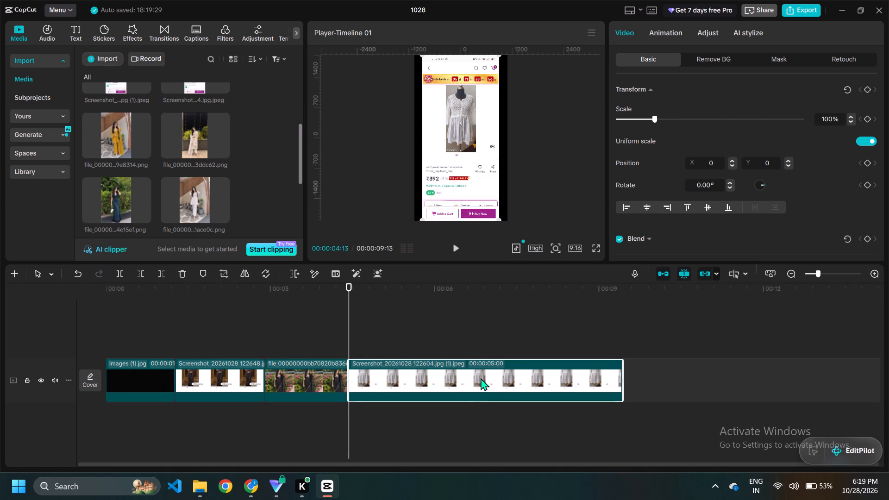
click(481, 378)
drag(624, 378, 426, 388)
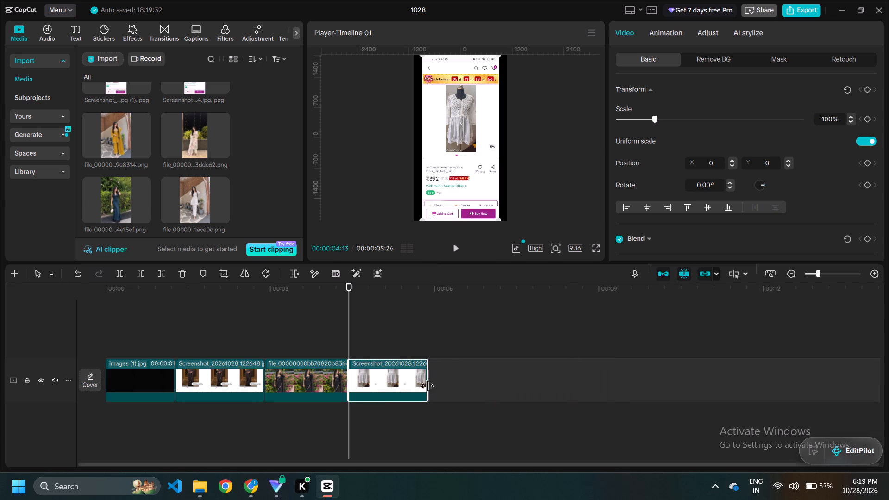
Add the white outfit photo after the white top screenshot and shorten its clip to end at about 00:00:07:01.
click(441, 381)
scroll(198, 140, down, 1)
click(196, 141)
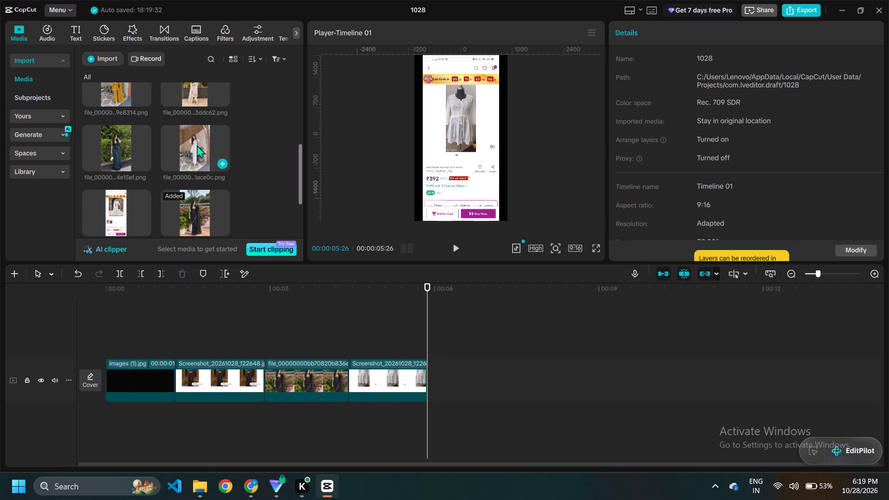
click(222, 164)
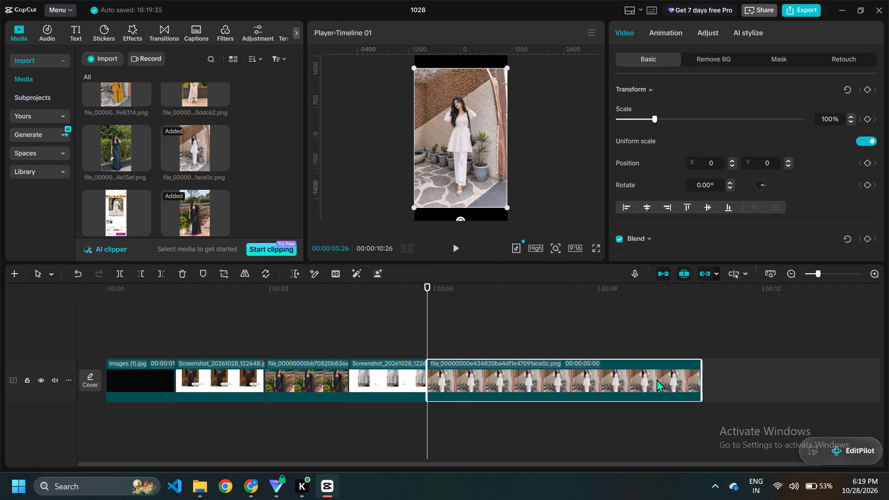
drag(700, 381, 495, 398)
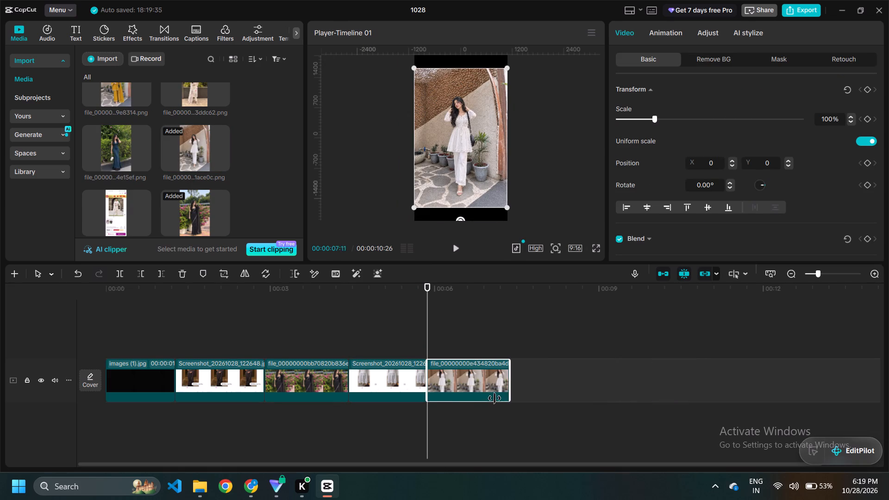
drag(495, 398, 490, 400)
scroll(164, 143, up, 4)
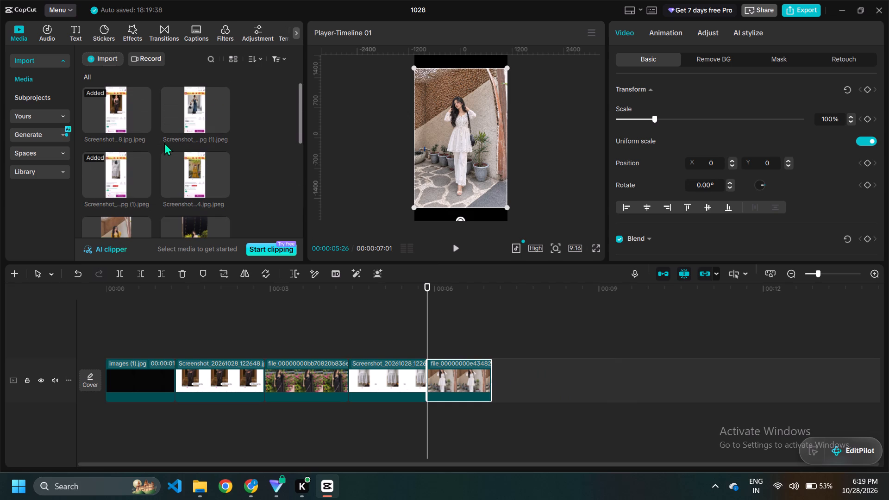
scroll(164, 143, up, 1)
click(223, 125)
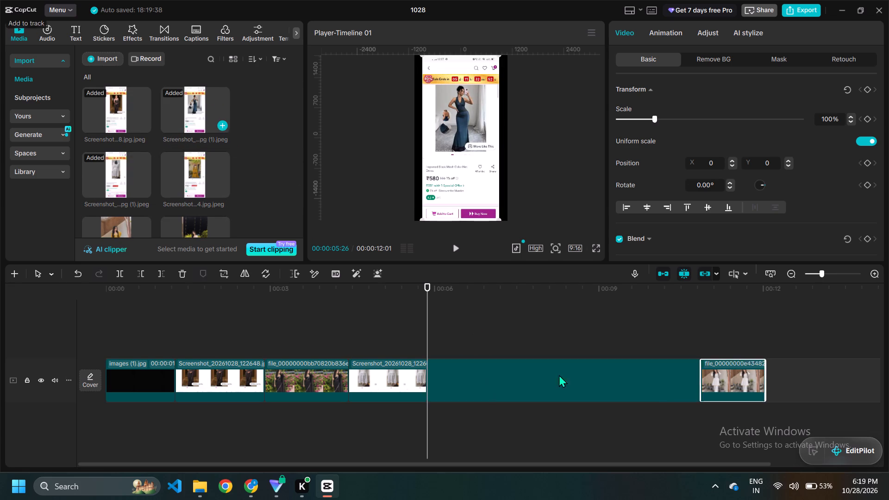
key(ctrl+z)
Add the dark blue dress product screenshot after the white outfit photo and shorten its clip to end at about 00:00:08:21.
click(575, 388)
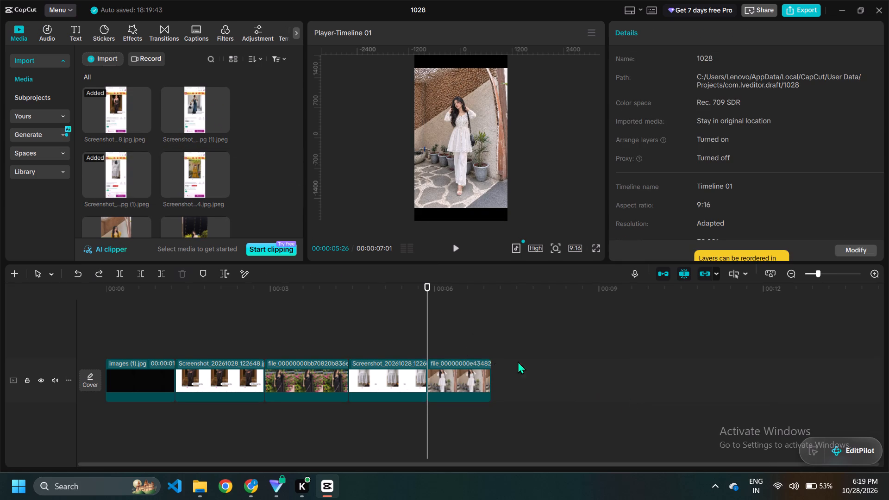
click(505, 384)
click(183, 117)
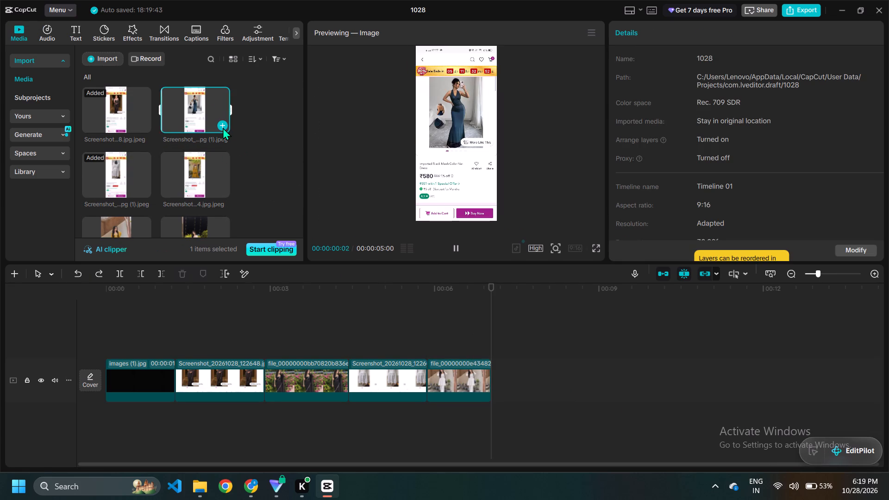
click(223, 126)
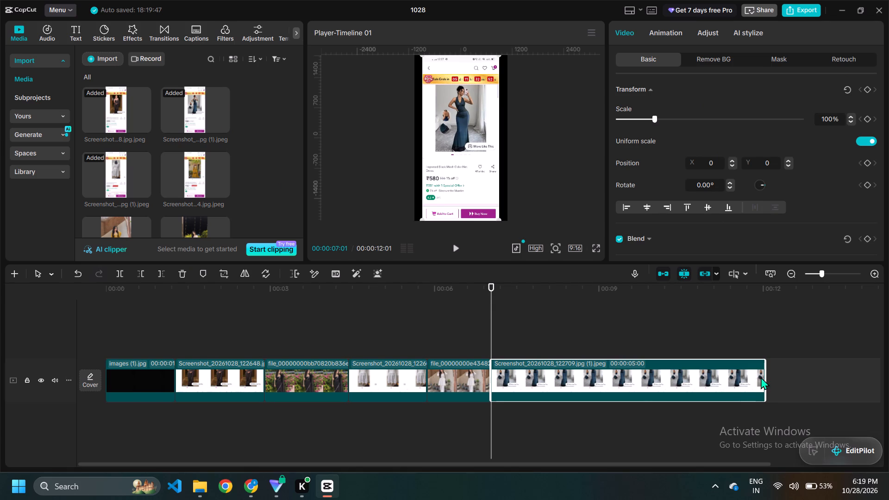
drag(766, 378, 593, 389)
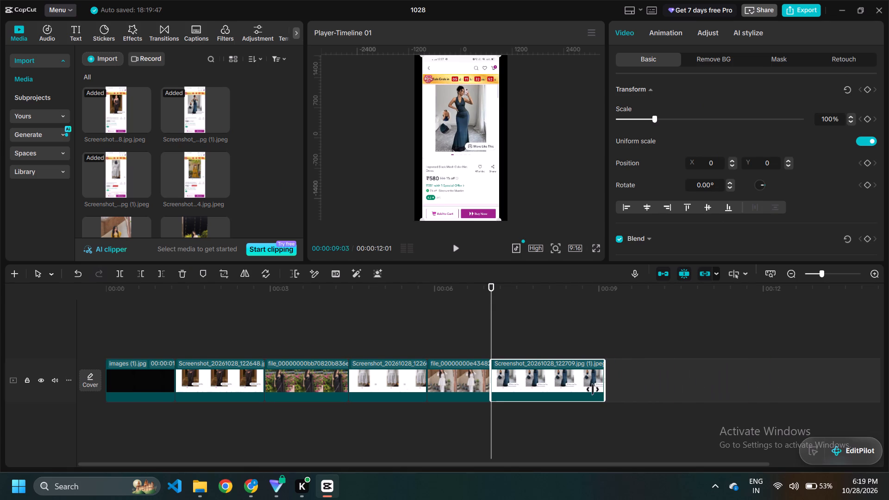
drag(593, 389, 580, 391)
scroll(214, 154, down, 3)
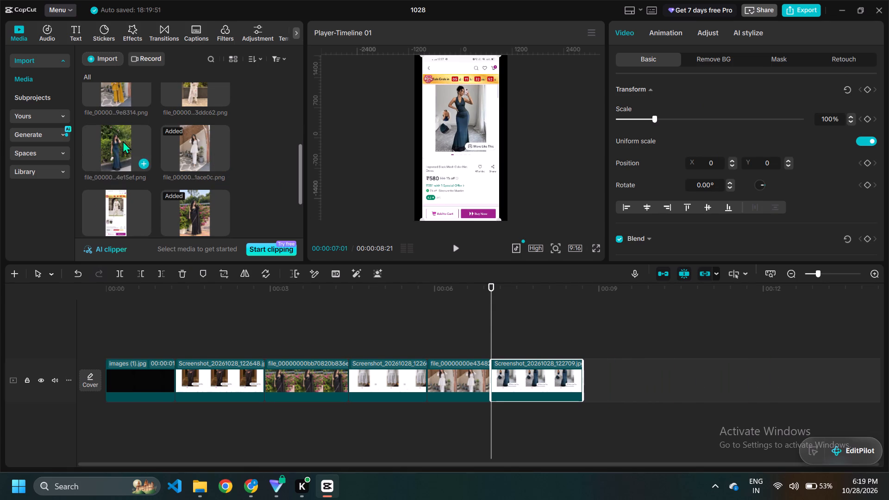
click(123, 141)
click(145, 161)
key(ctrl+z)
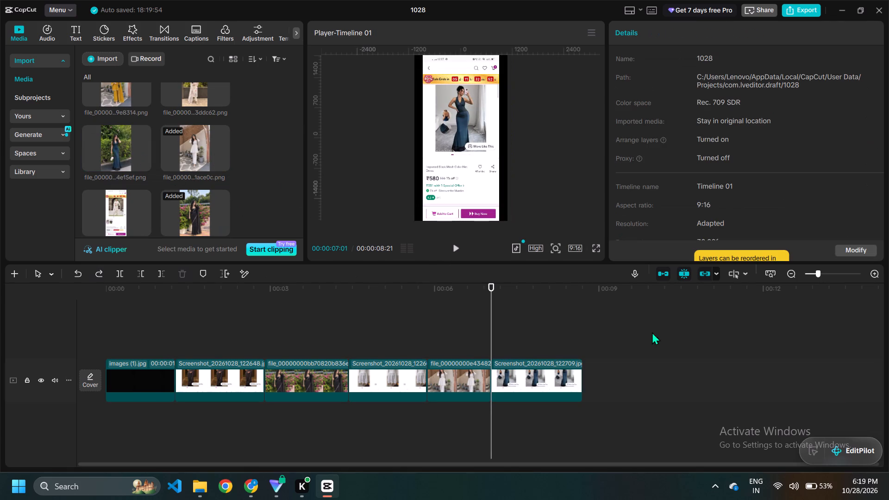
Add the dark blue dress outfit photo after its product screenshot and shorten its clip to end at about 00:00:09:29.
click(625, 371)
click(131, 144)
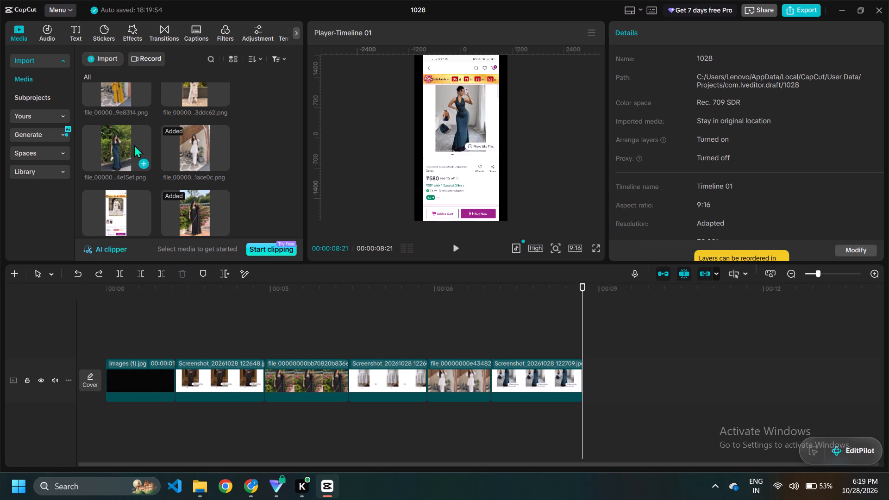
click(142, 162)
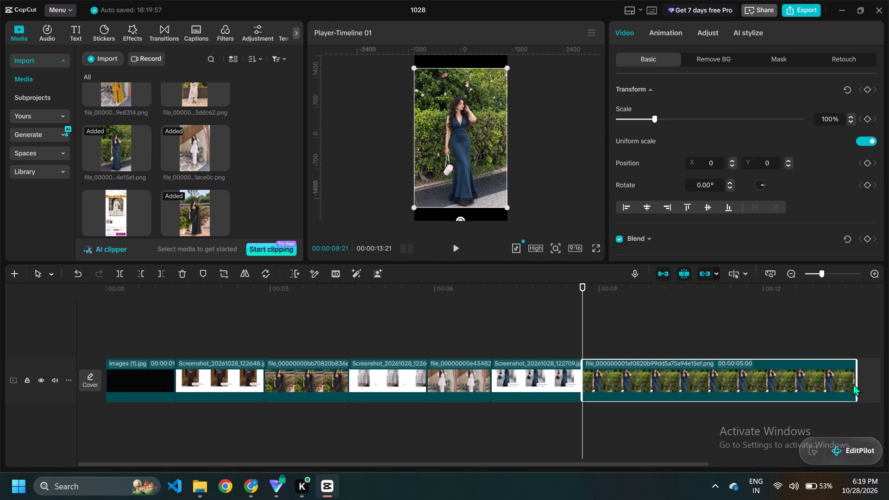
drag(856, 381, 648, 398)
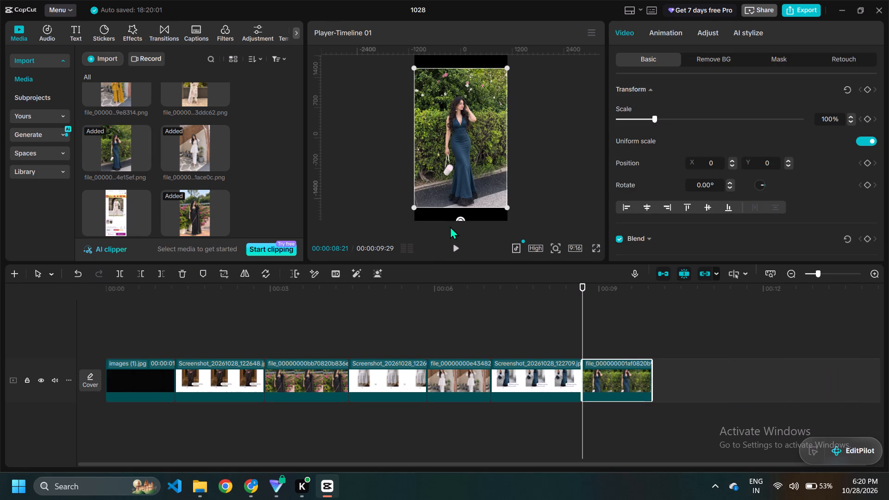
Add the yellow dress product screenshot after the dark blue dress photo and shorten its clip to end at about 00:00:11:14.
click(451, 247)
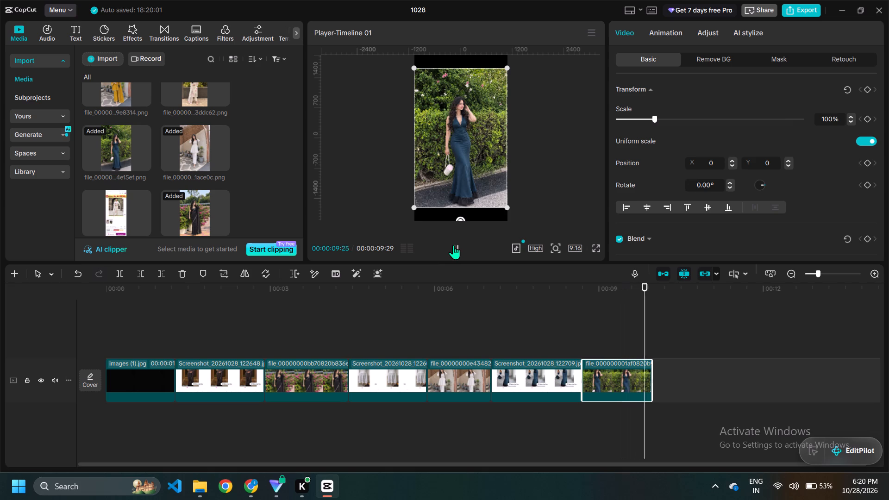
click(453, 245)
click(703, 390)
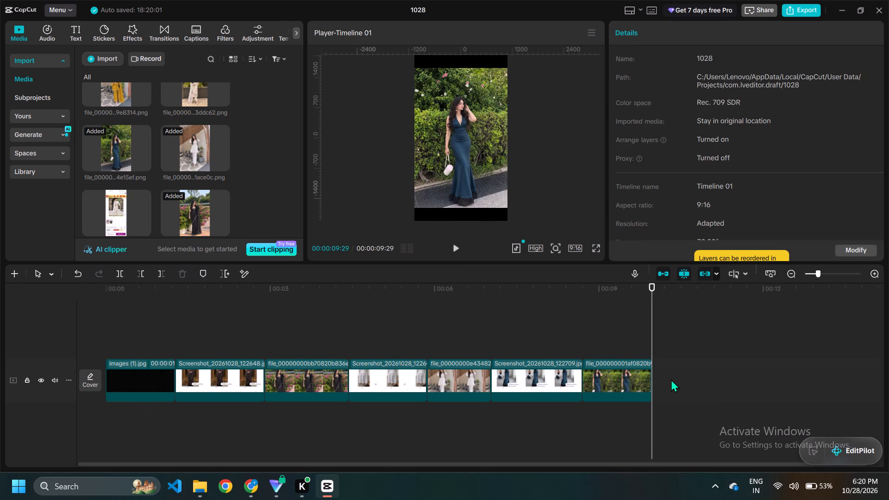
scroll(186, 150, up, 3)
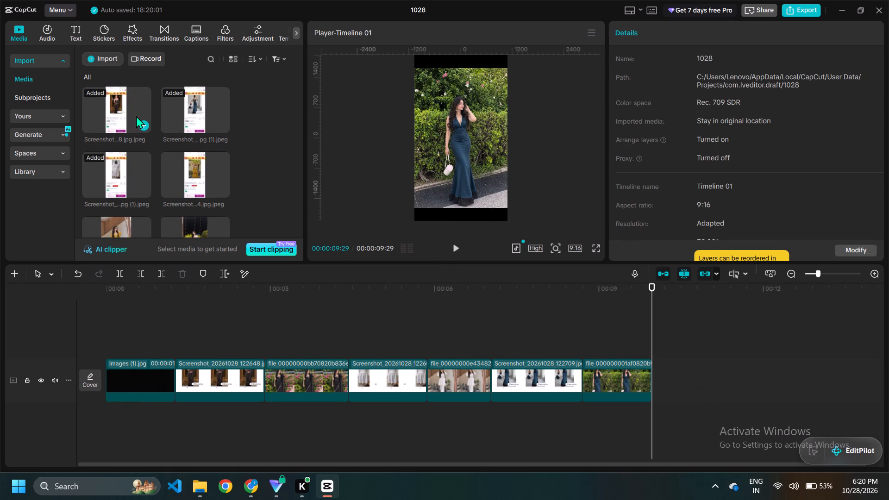
scroll(136, 116, down, 1)
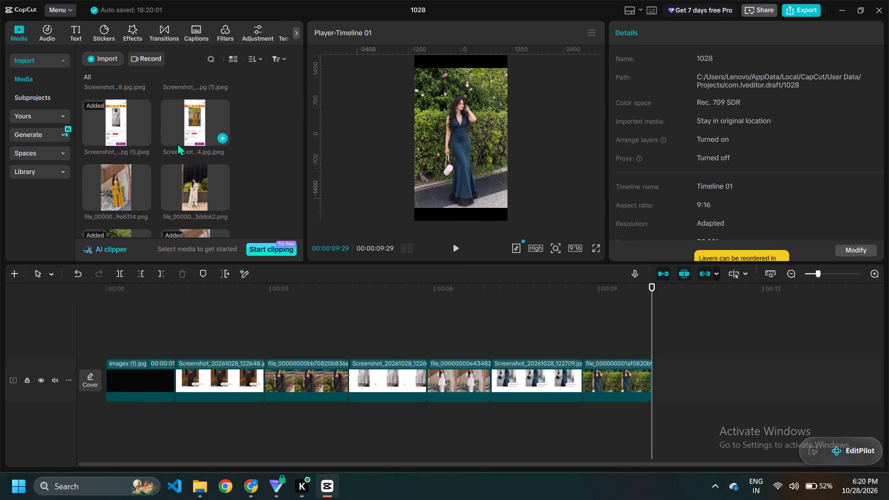
click(220, 137)
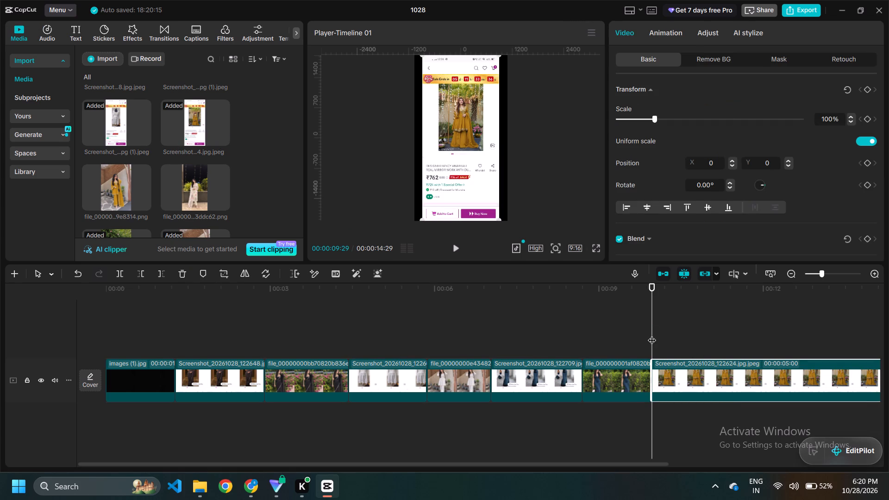
drag(652, 334, 725, 339)
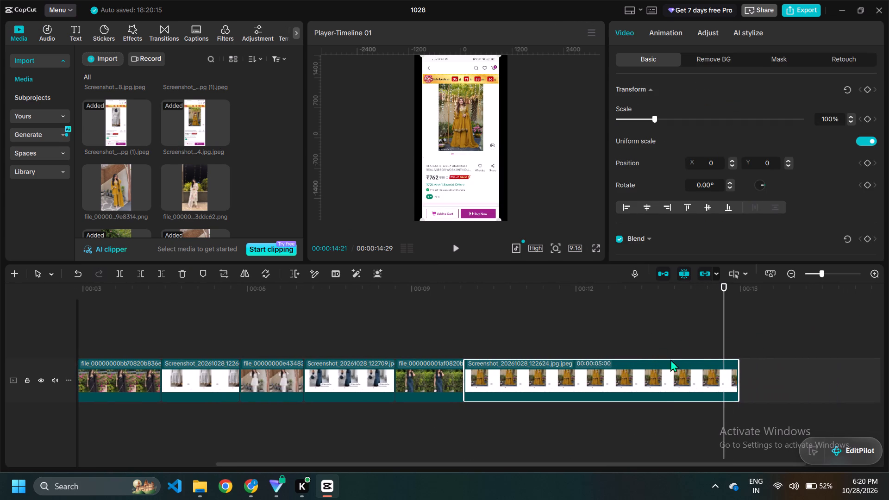
drag(740, 376, 546, 392)
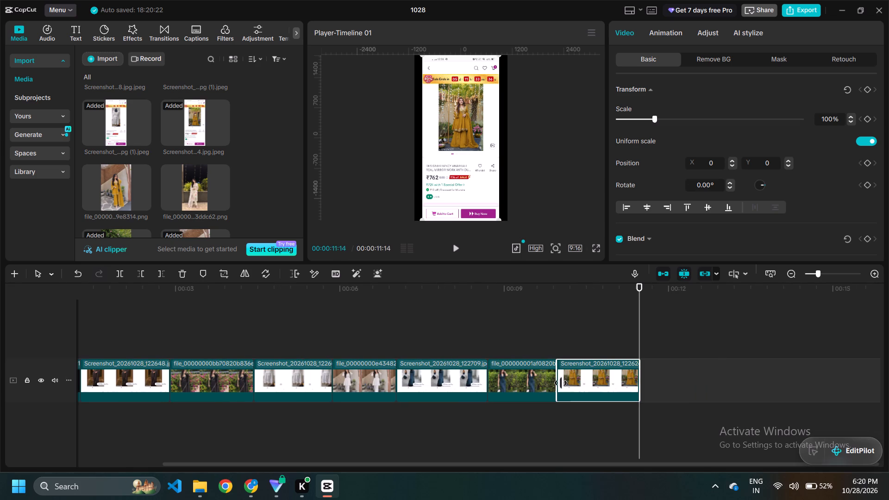
Add the yellow dress outfit photo after its product screenshot and shorten its clip to end at about 00:00:12:21.
click(145, 206)
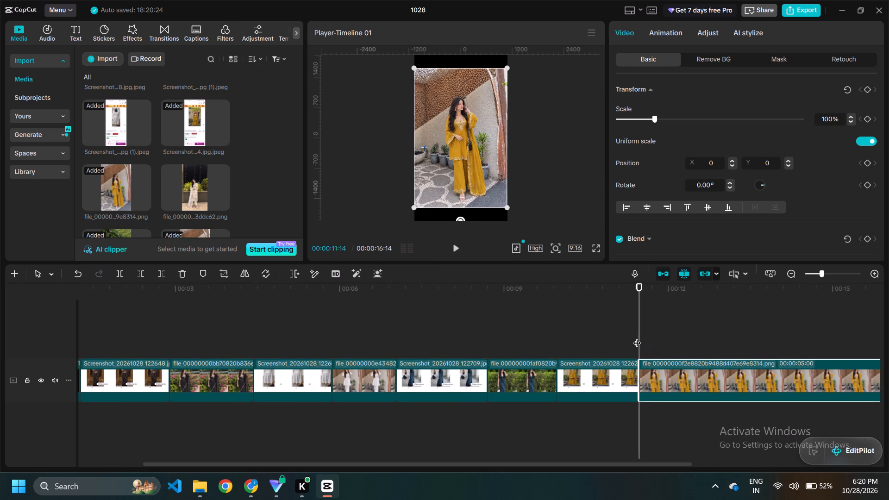
drag(637, 337, 886, 328)
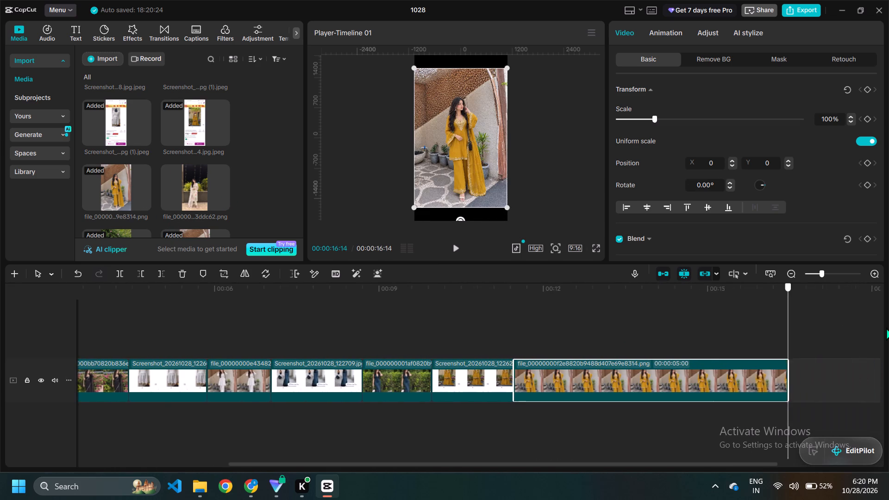
drag(886, 328, 731, 347)
drag(768, 376, 572, 386)
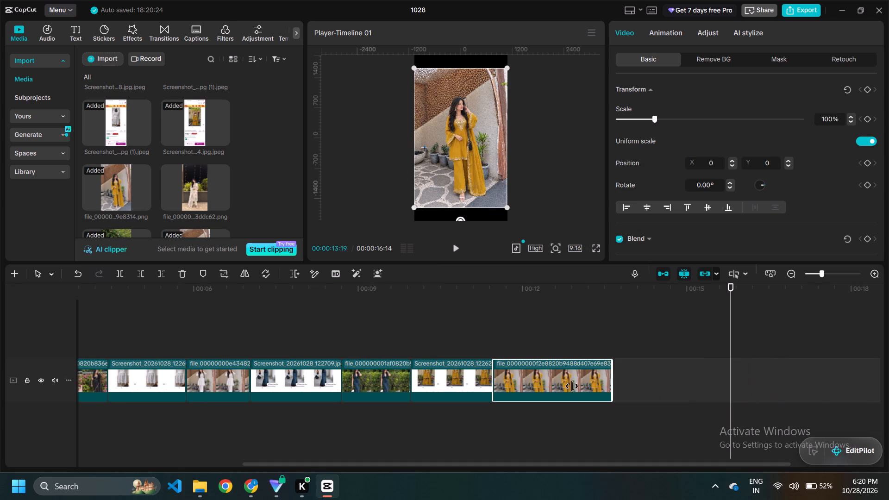
drag(572, 386, 558, 388)
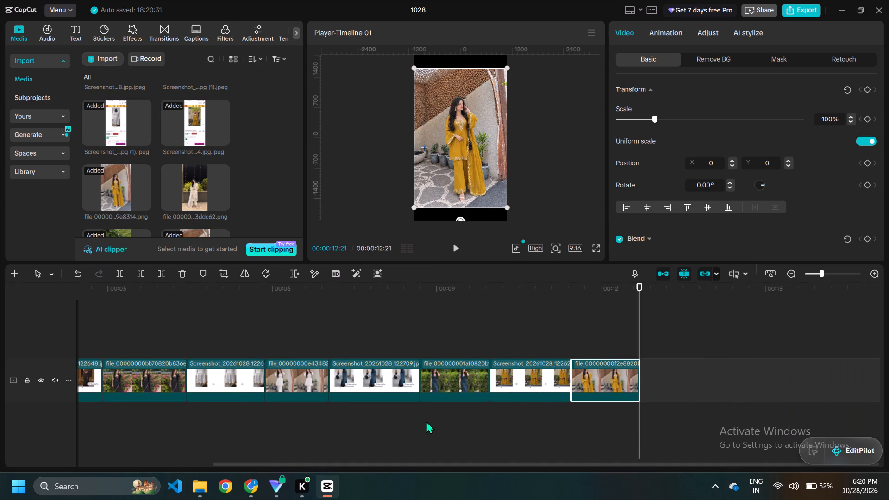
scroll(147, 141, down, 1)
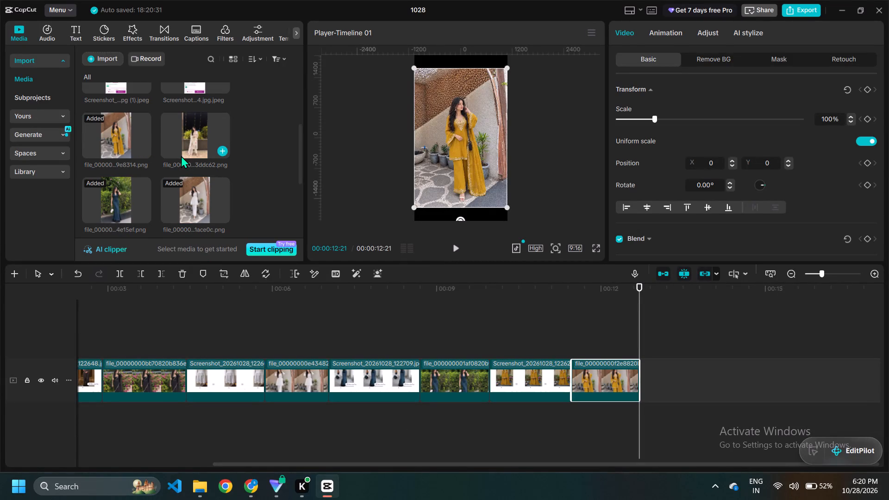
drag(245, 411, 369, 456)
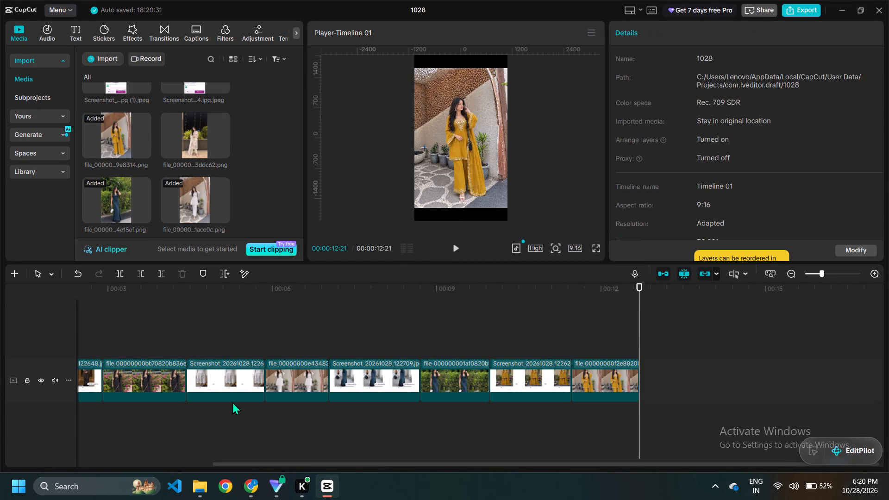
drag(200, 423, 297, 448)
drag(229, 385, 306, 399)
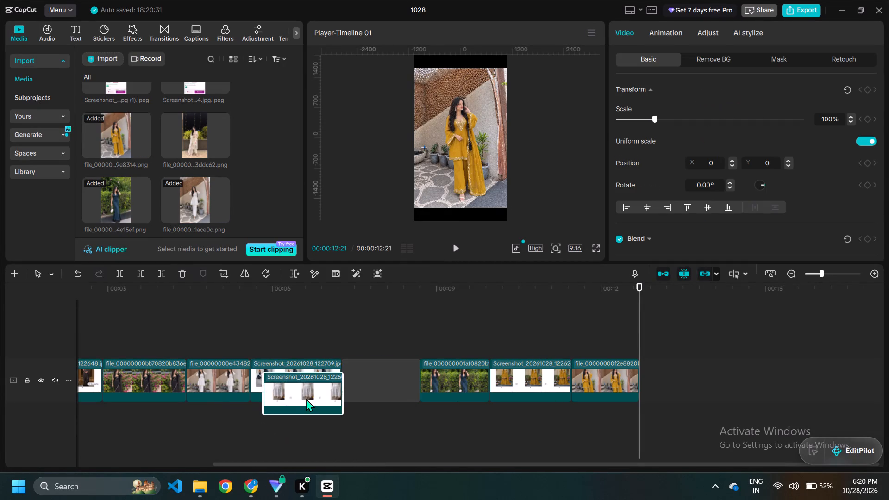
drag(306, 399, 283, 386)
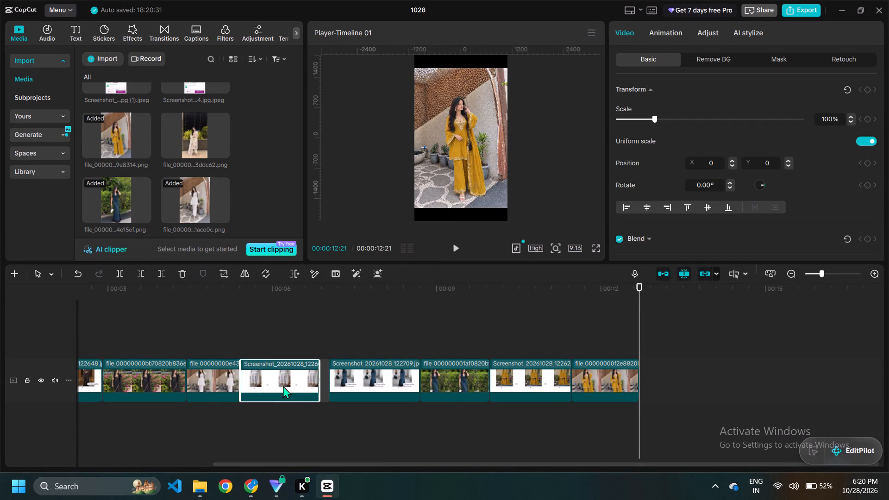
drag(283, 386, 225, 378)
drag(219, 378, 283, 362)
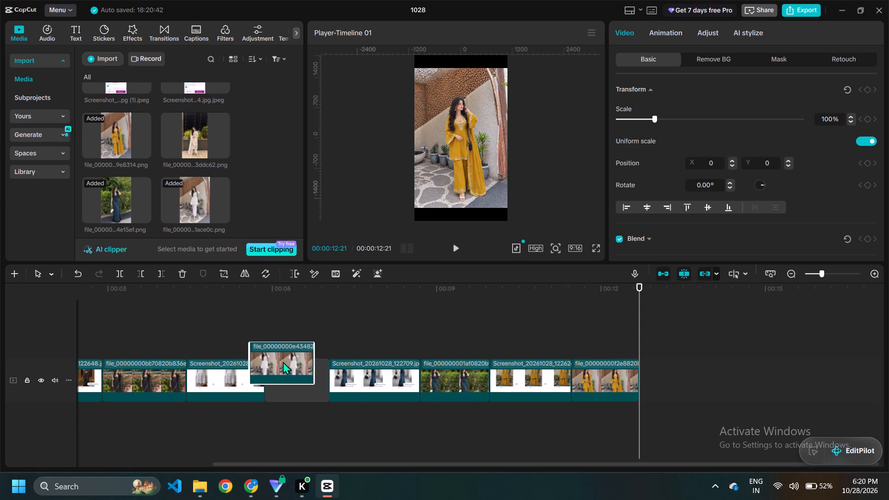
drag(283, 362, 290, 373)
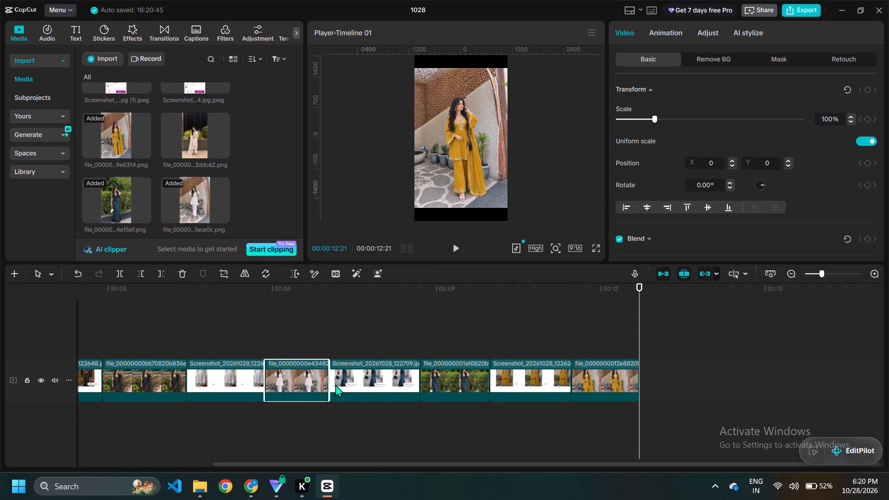
Scrub through the assembled timeline to check the order of the product screenshots and outfit photos.
drag(638, 320, 272, 327)
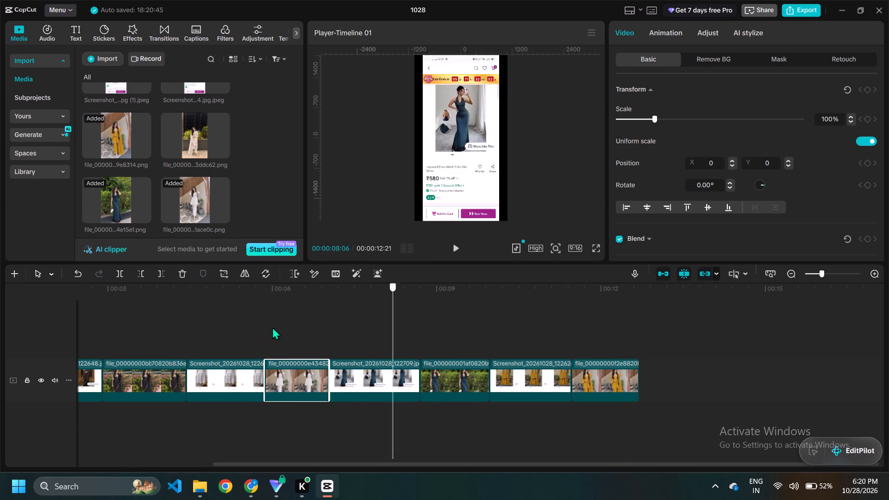
drag(272, 327, 371, 350)
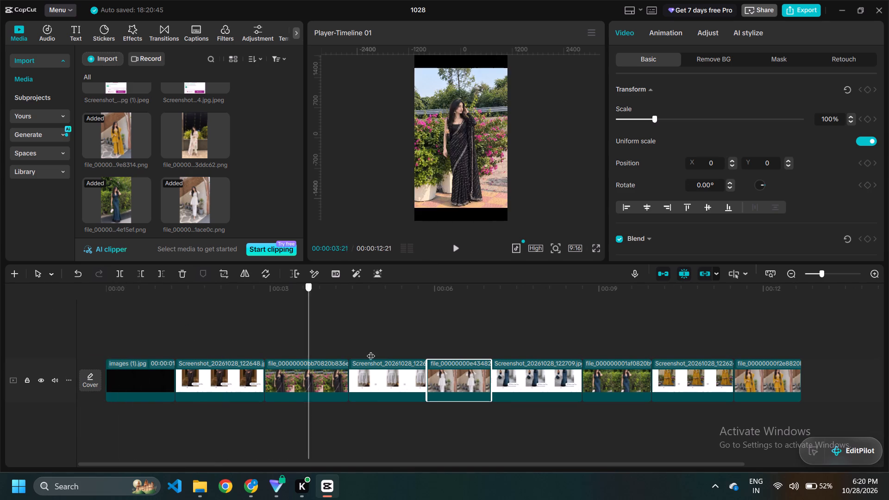
drag(371, 350, 750, 365)
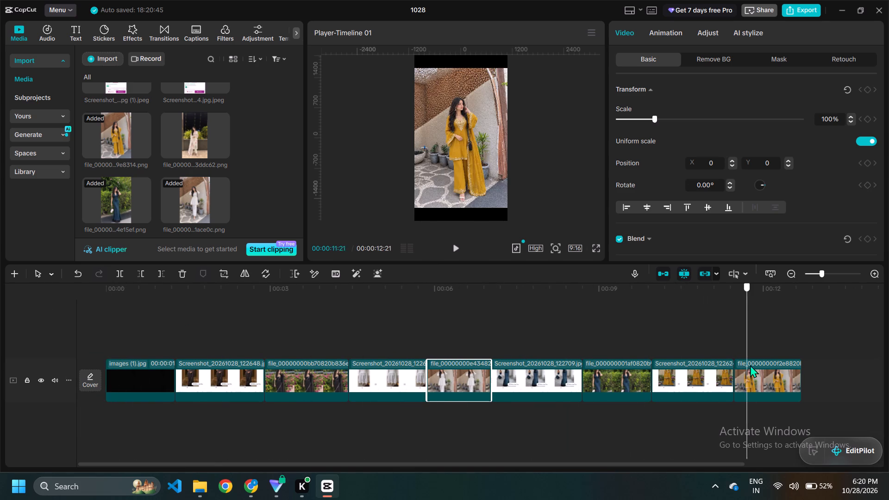
drag(750, 365, 635, 362)
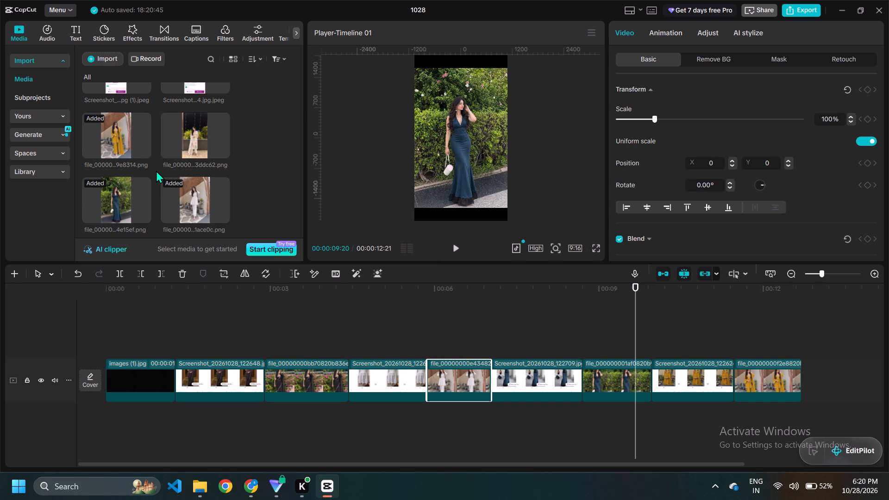
Add the cream floral suit product screenshot after the yellow dress photo and shorten its clip to end at about 00:00:14:04.
scroll(156, 170, up, 2)
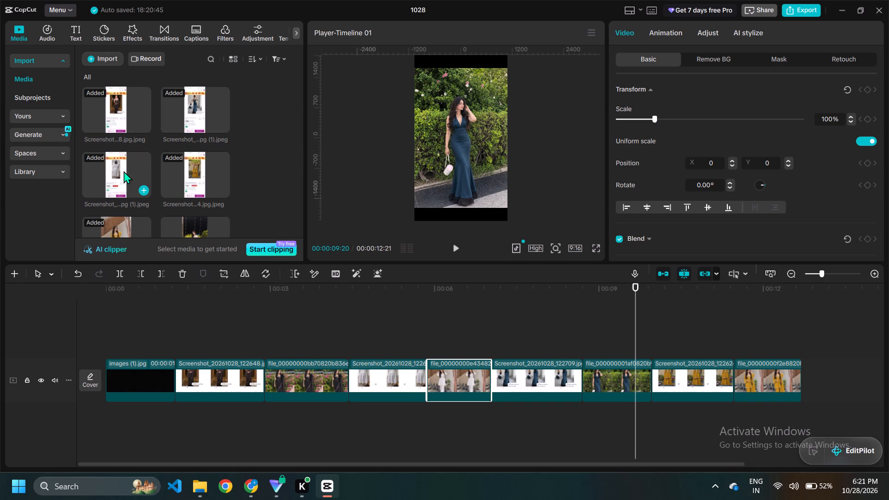
scroll(124, 171, down, 5)
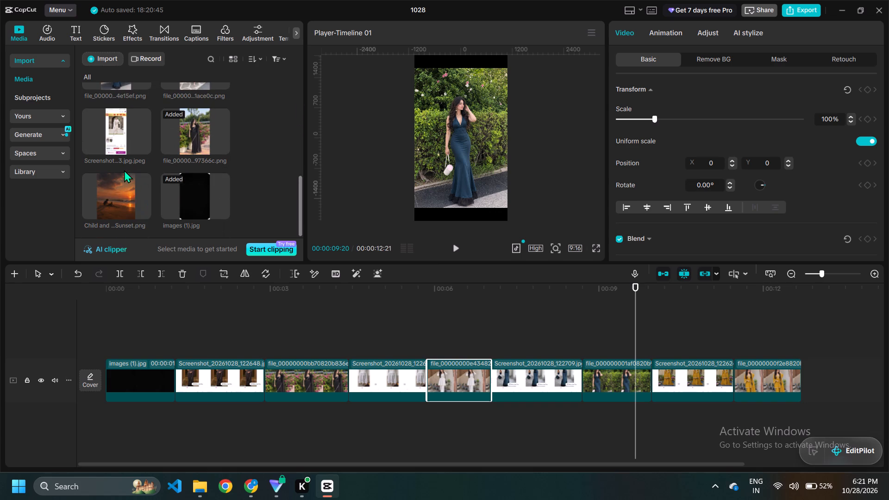
click(125, 125)
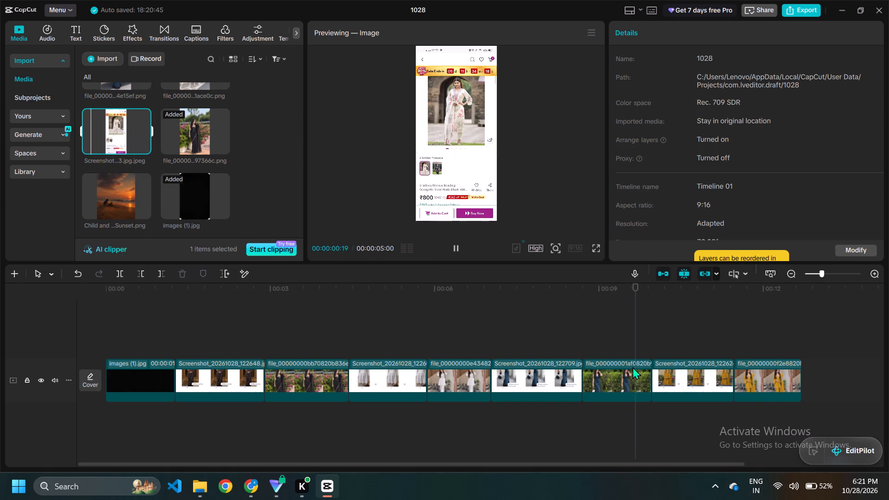
click(822, 374)
click(100, 130)
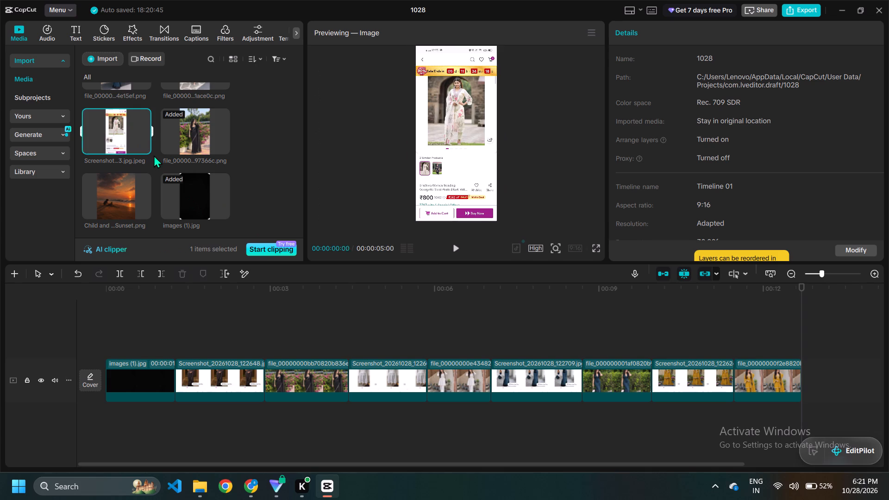
click(143, 150)
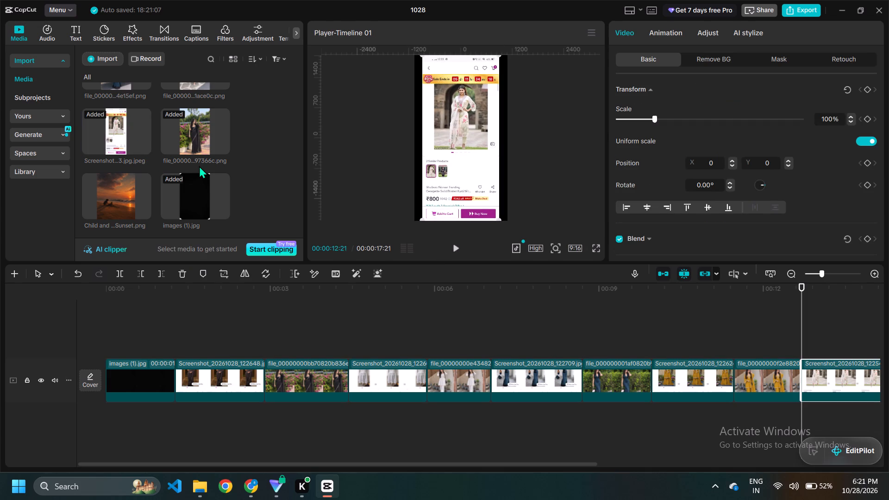
scroll(199, 166, up, 3)
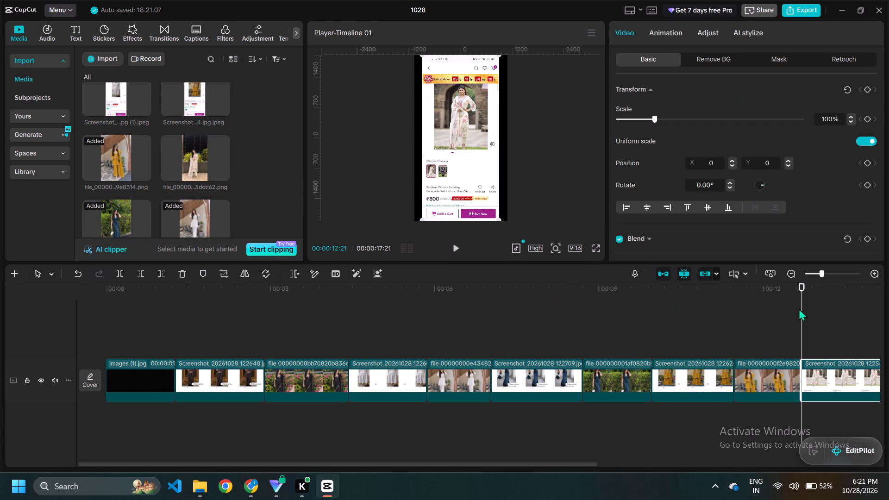
drag(804, 311, 888, 295)
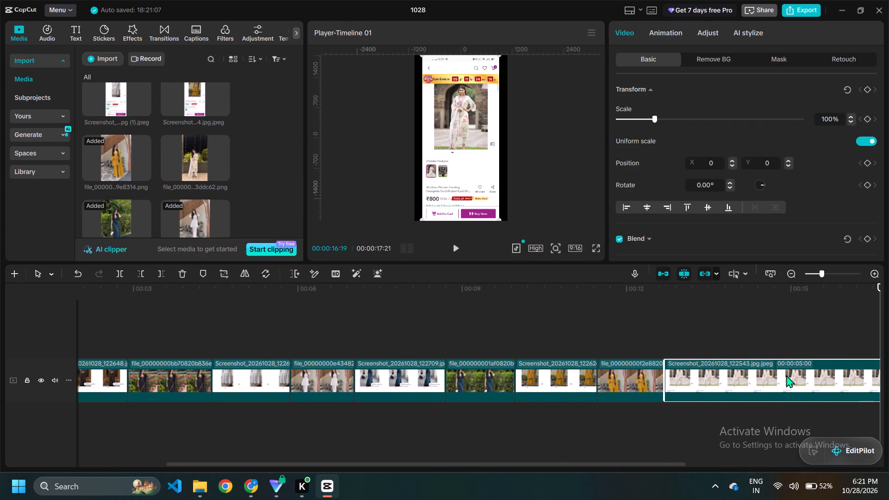
drag(615, 418, 531, 423)
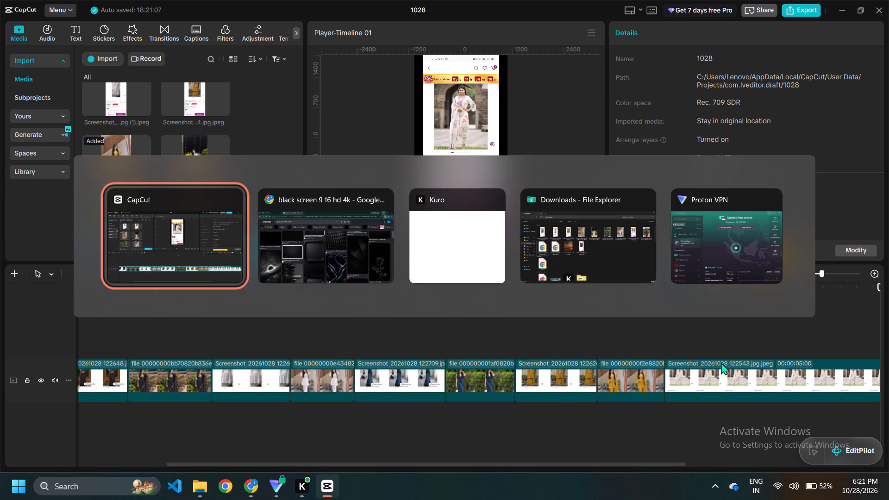
scroll(721, 362, left, 3)
click(645, 368)
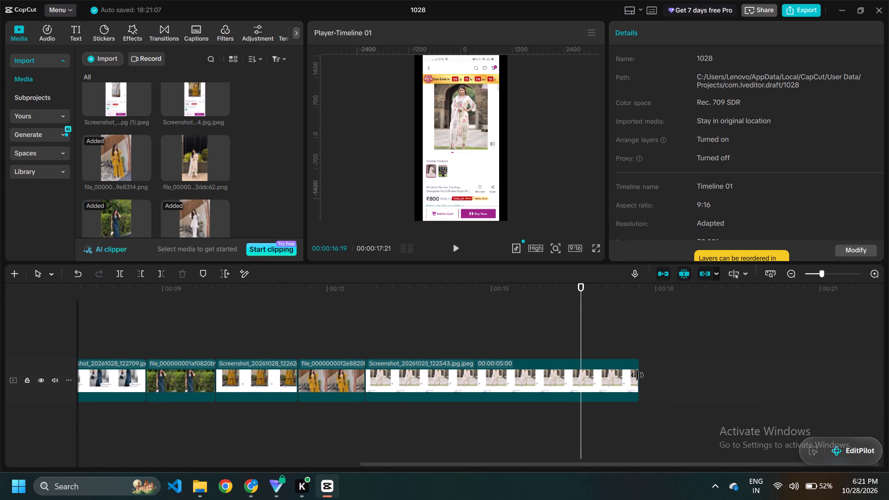
drag(637, 375, 442, 382)
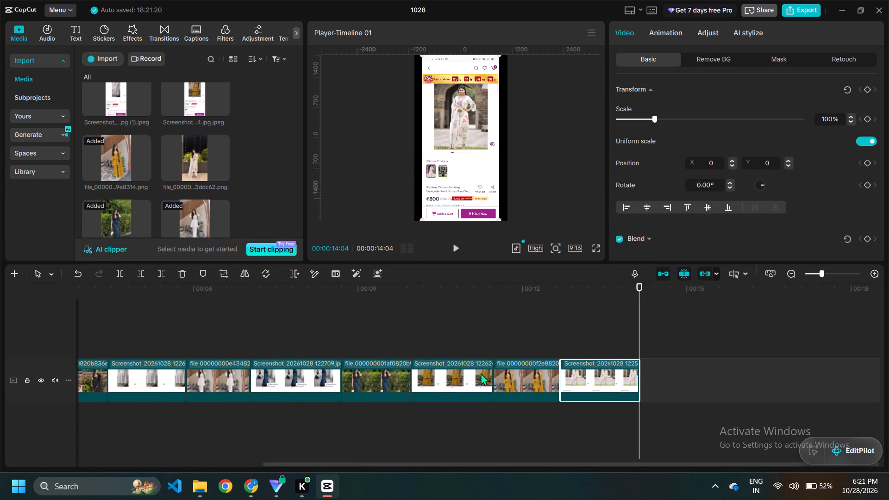
Add the cream floral suit outfit photo after its product screenshot and shorten its clip to end at about 00:00:15:19.
scroll(188, 213, down, 4)
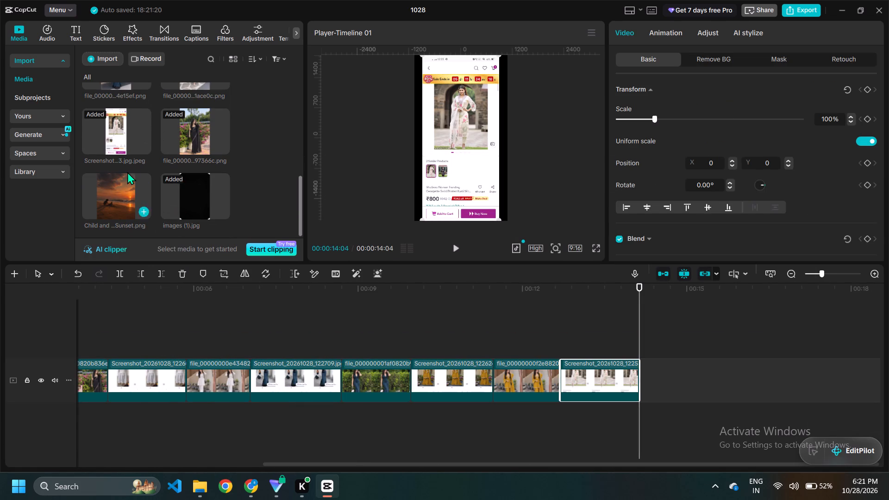
scroll(170, 126, up, 2)
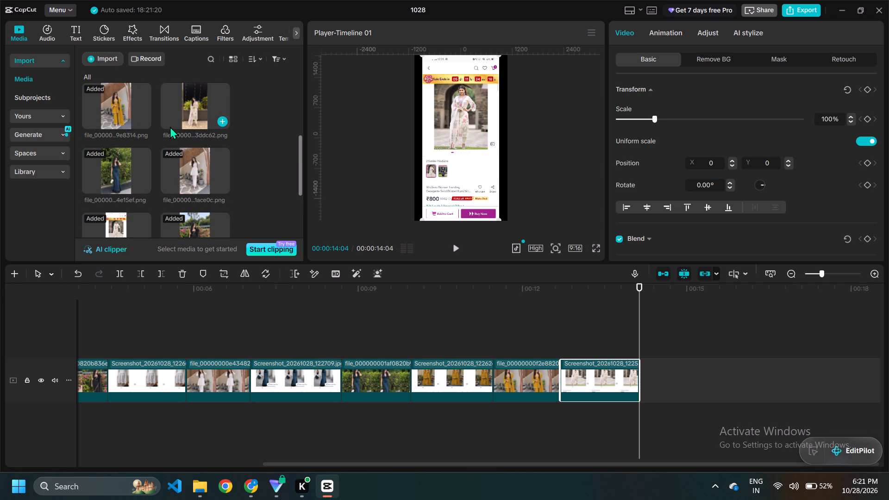
click(224, 123)
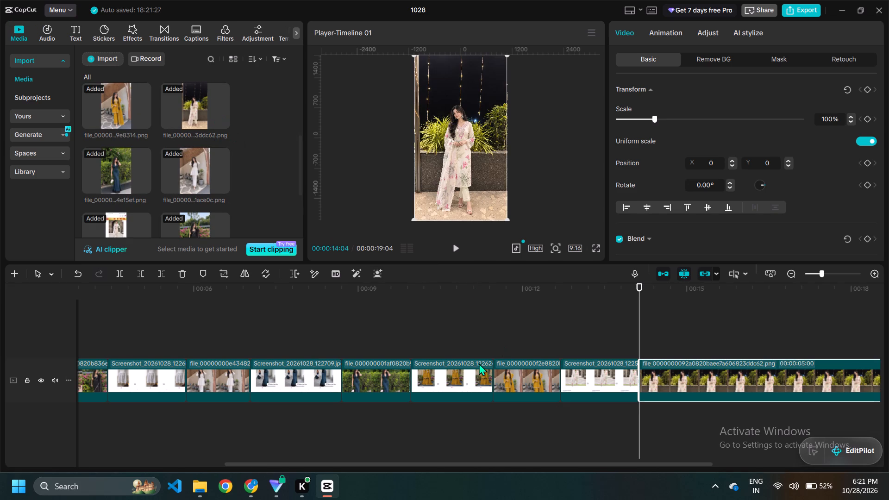
scroll(479, 363, left, 3)
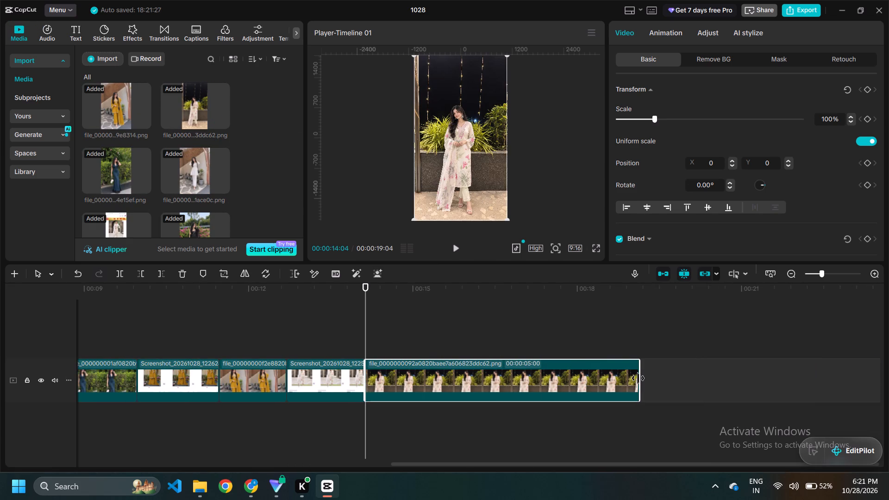
drag(638, 378, 445, 393)
Enlarge the opening black clip to about 119% scale so it fills the whole 9:16 frame.
scroll(444, 393, right, 3)
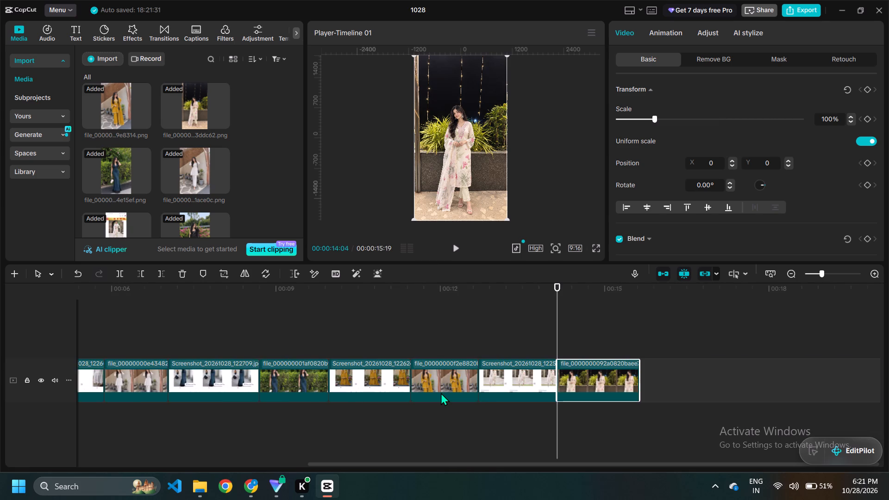
scroll(441, 393, right, 7)
click(150, 383)
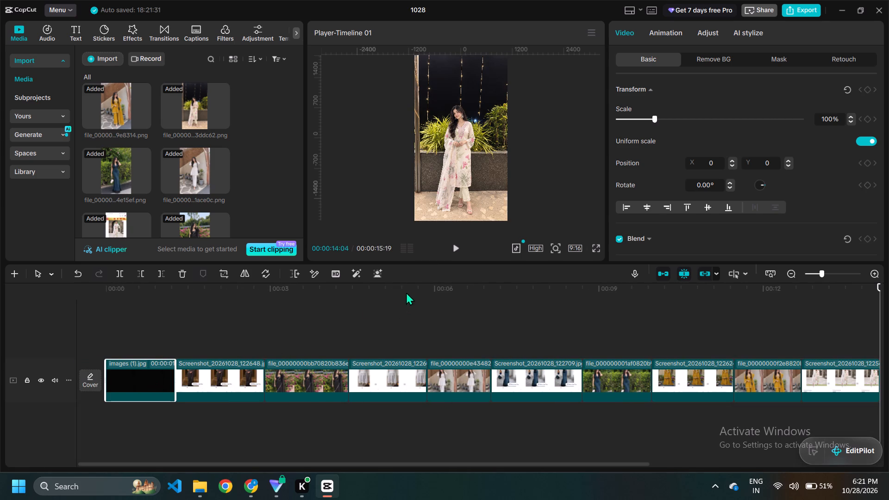
click(112, 364)
click(198, 320)
drag(201, 331, 125, 335)
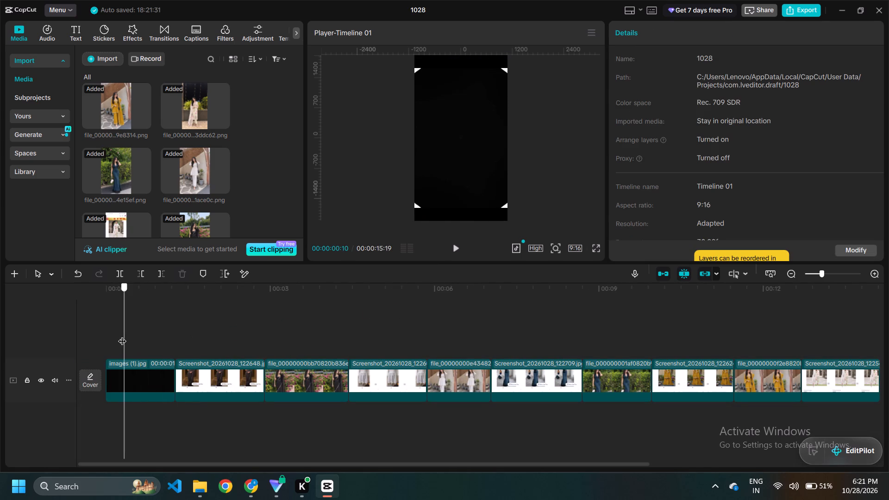
click(444, 159)
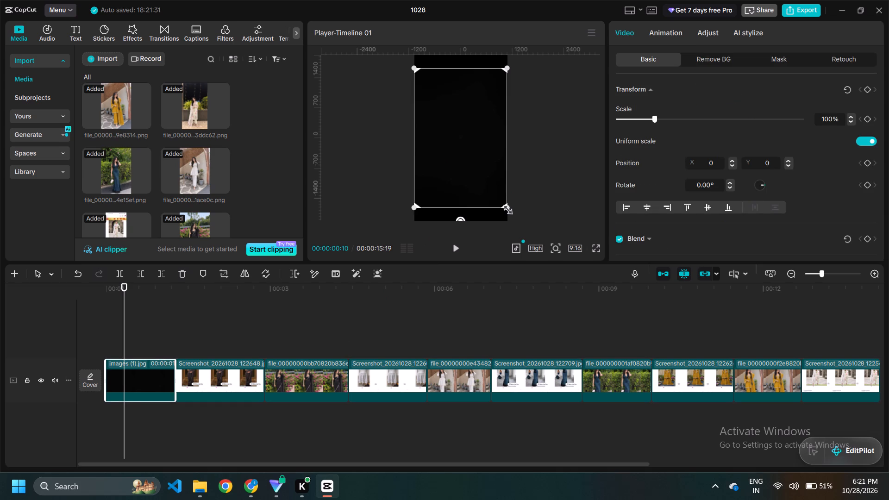
drag(506, 208, 519, 227)
click(440, 327)
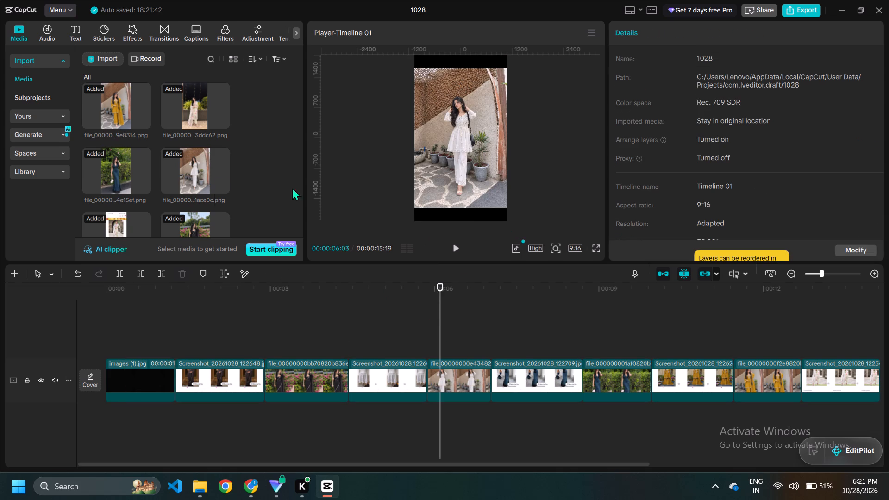
click(129, 375)
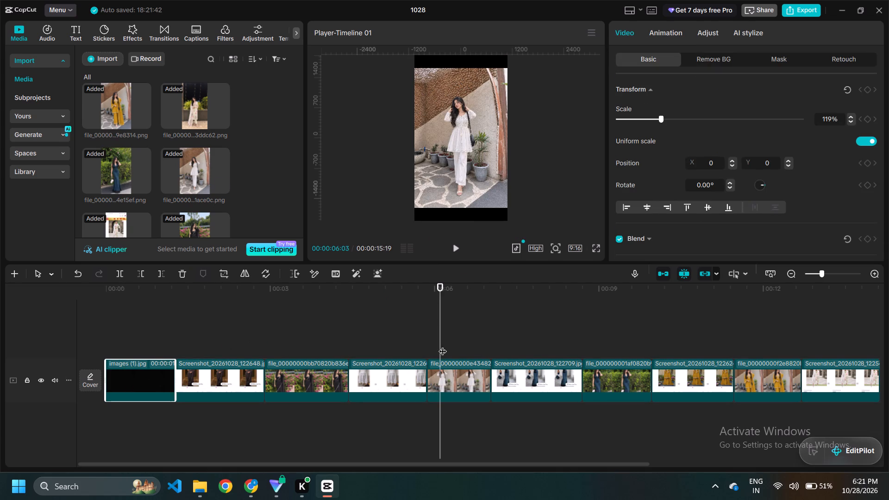
click(156, 282)
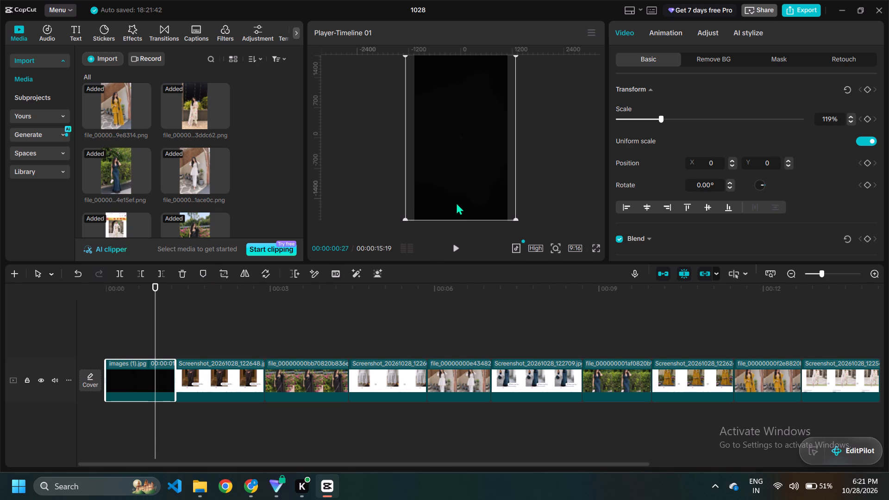
Add a default text at 00:00:00:00 and shorten it to match the length of the opening black clip.
scroll(470, 278, up, 2)
scroll(546, 184, up, 2)
click(68, 30)
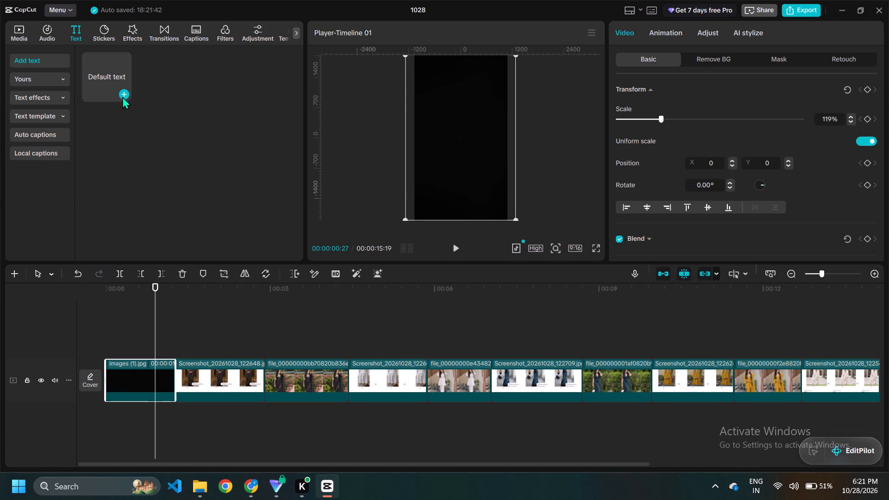
click(58, 112)
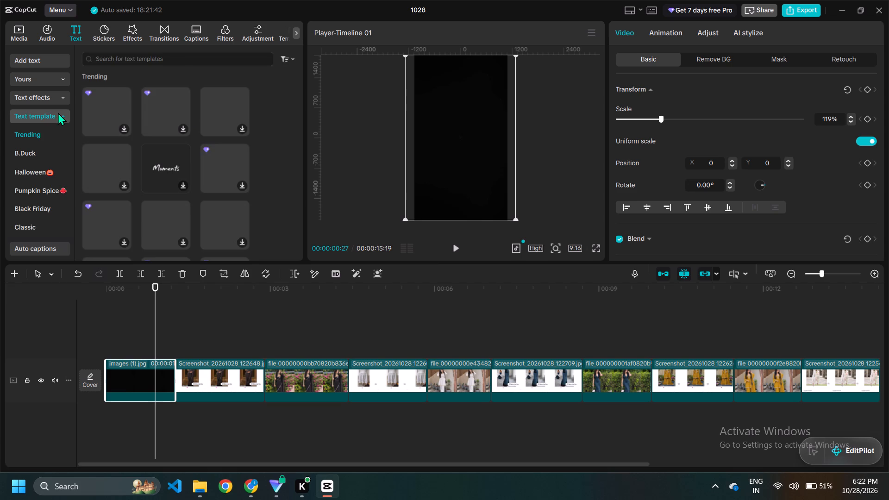
click(60, 79)
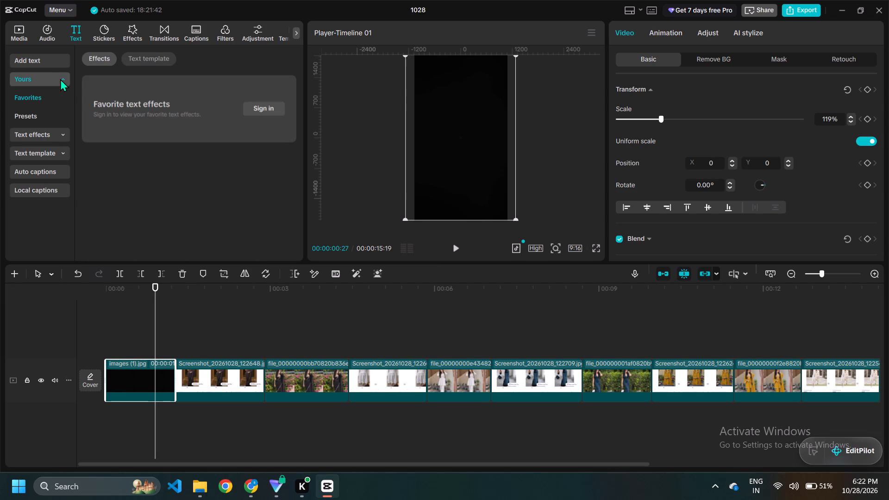
click(53, 135)
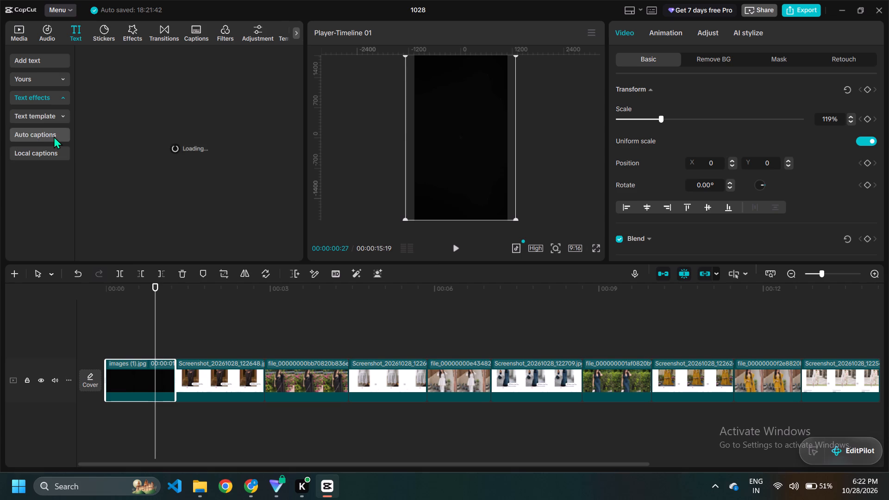
click(55, 67)
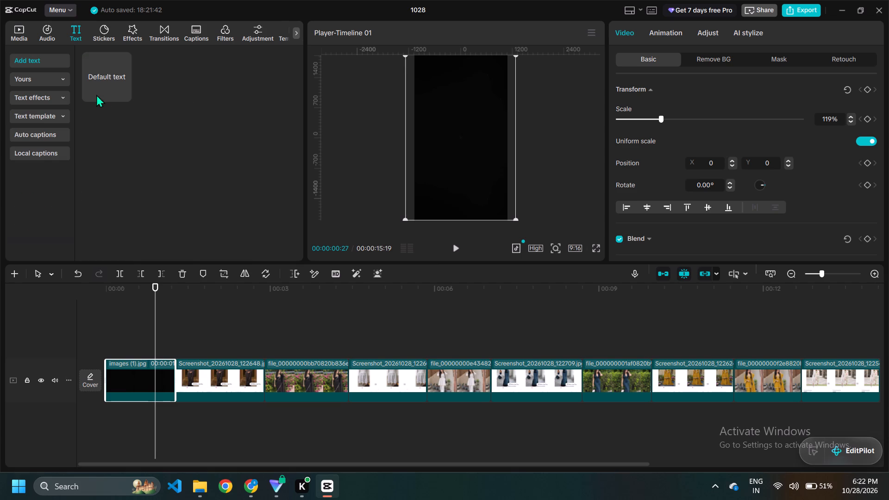
click(102, 79)
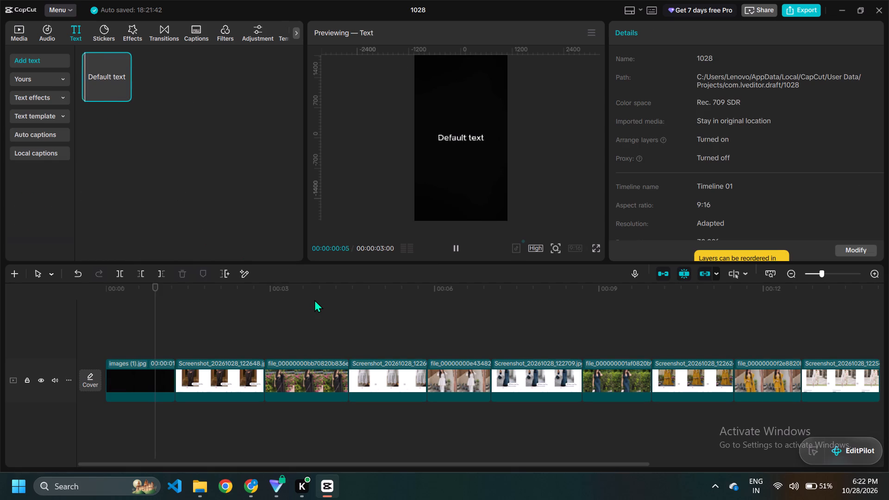
click(154, 320)
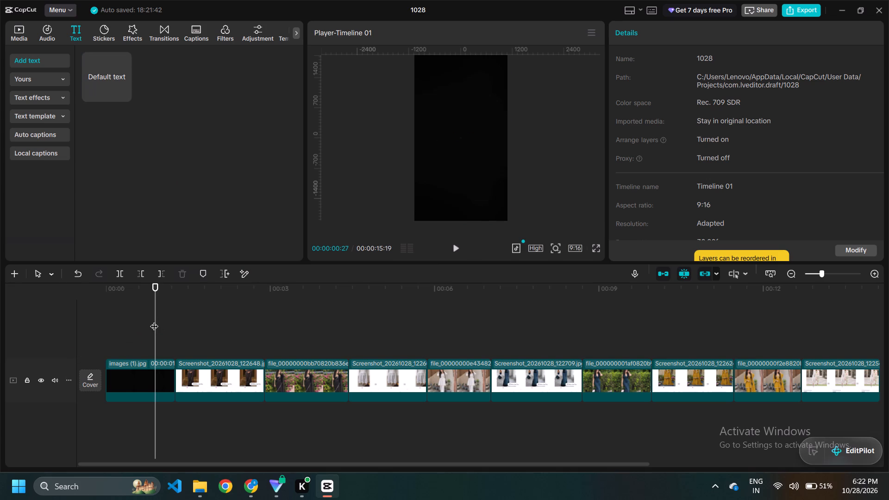
drag(154, 321, 149, 324)
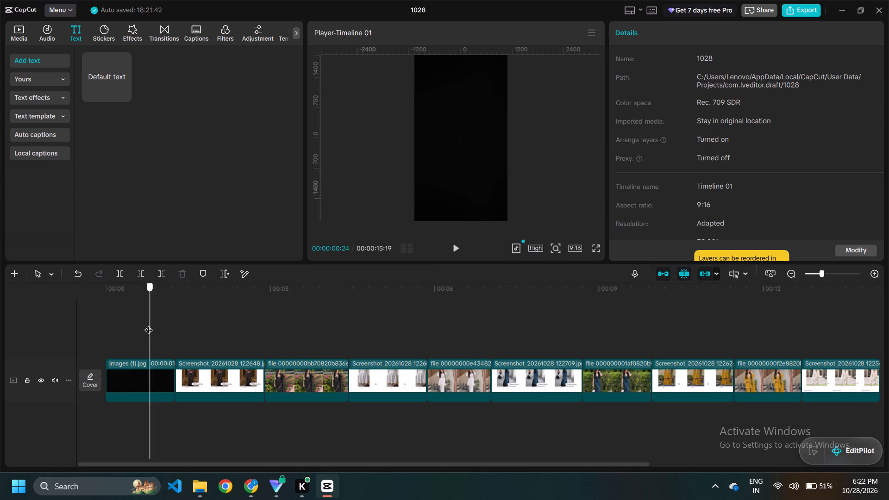
drag(149, 324, 105, 331)
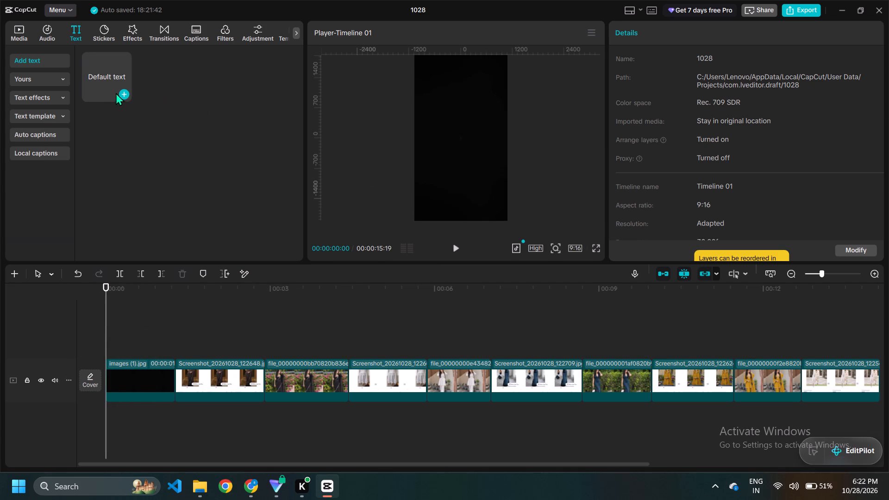
click(124, 93)
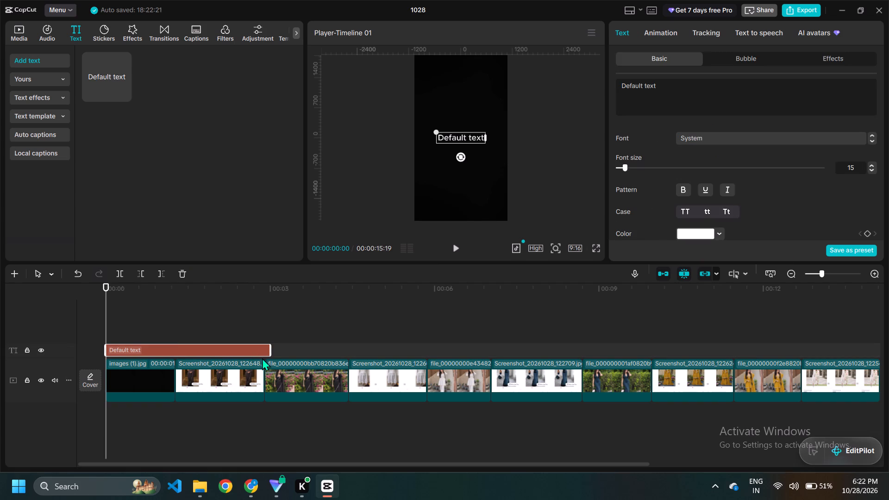
drag(271, 352, 177, 356)
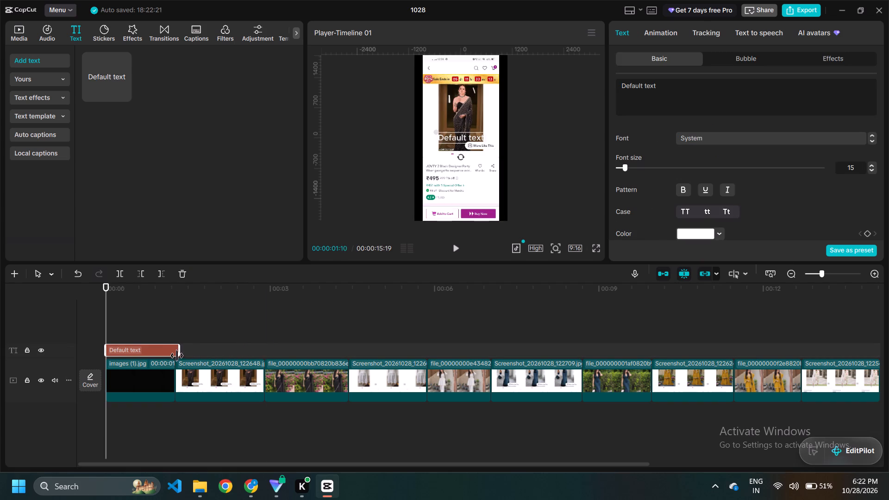
drag(177, 356, 175, 357)
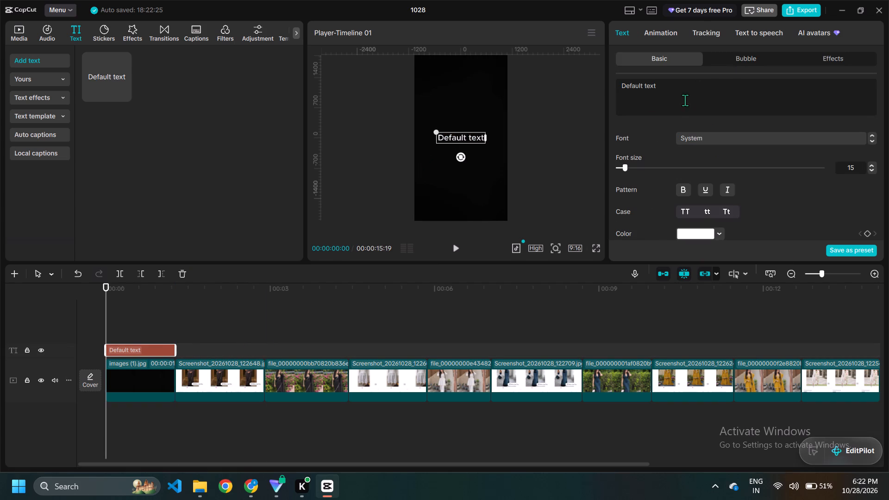
Replace the default text's wording with "Meesho".
drag(685, 89, 583, 99)
key(BackSpace)
key(BackSpace)
key(BackSpace)
key(BackSpace)
key(BackSpace)
key(BackSpace)
key(BackSpace)
key(BackSpace)
key(BackSpace)
key(BackSpace)
key(BackSpace)
key(BackSpace)
key(BackSpace)
key(BackSpace)
key(BackSpace)
key(BackSpace)
key(BackSpace)
key(BackSpace)
key(BackSpace)
key(BackSpace)
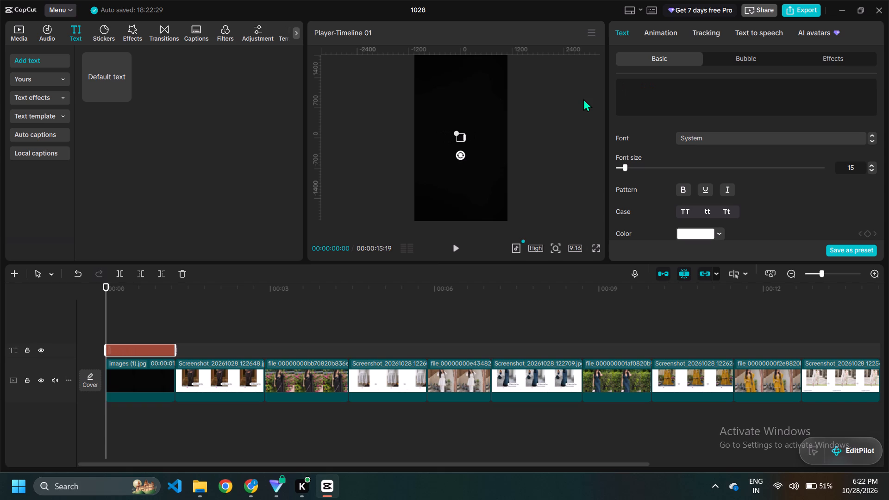
text(me)
key(BackSpace)
key(BackSpace)
key(BackSpace)
text(Meesho)
key(space)
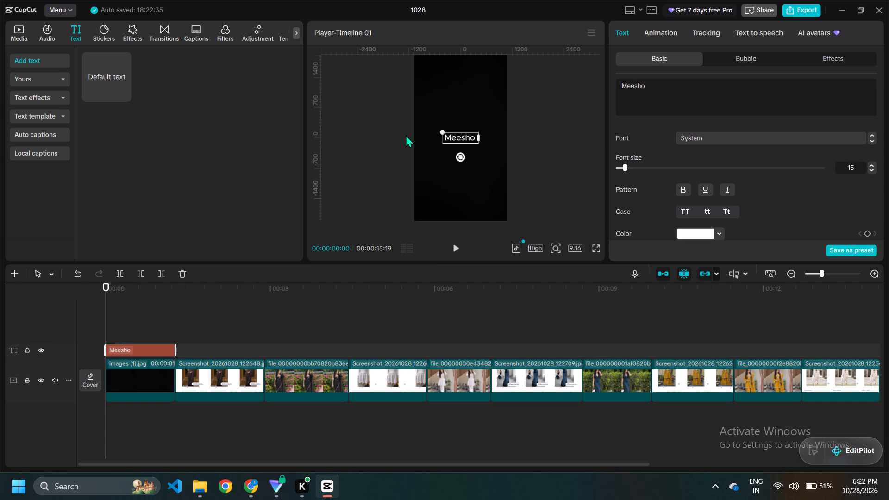
Move the Meesho text straight up to the upper part of the black frame.
drag(461, 137, 458, 81)
Browse the trending text effects and text templates, previewing the "Thank you for watching!" and "ANGEL" templates.
click(49, 79)
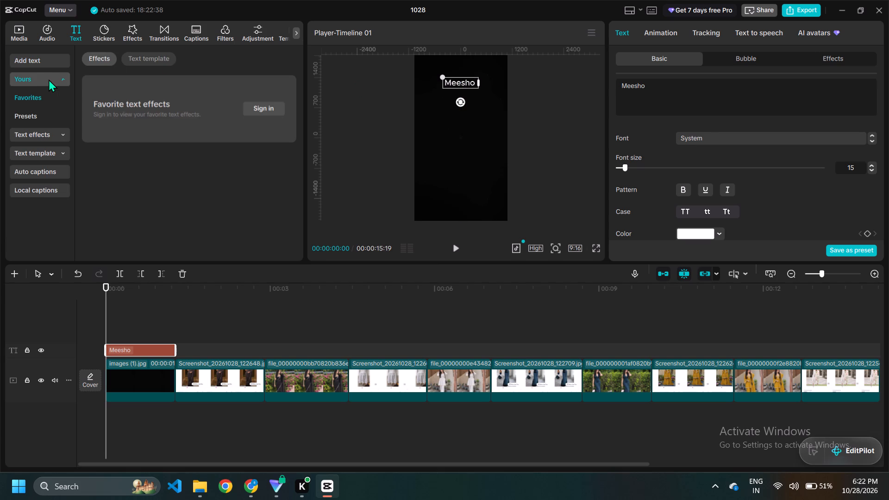
click(52, 131)
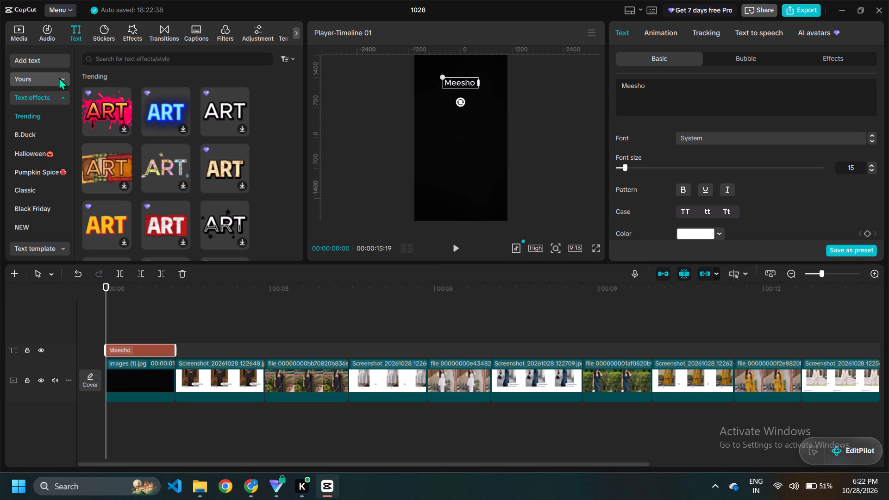
scroll(199, 166, down, 3)
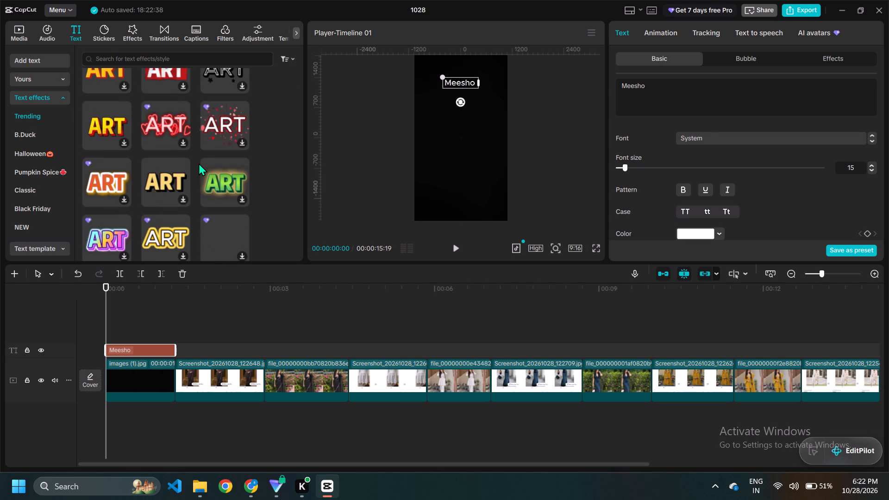
scroll(199, 163, down, 2)
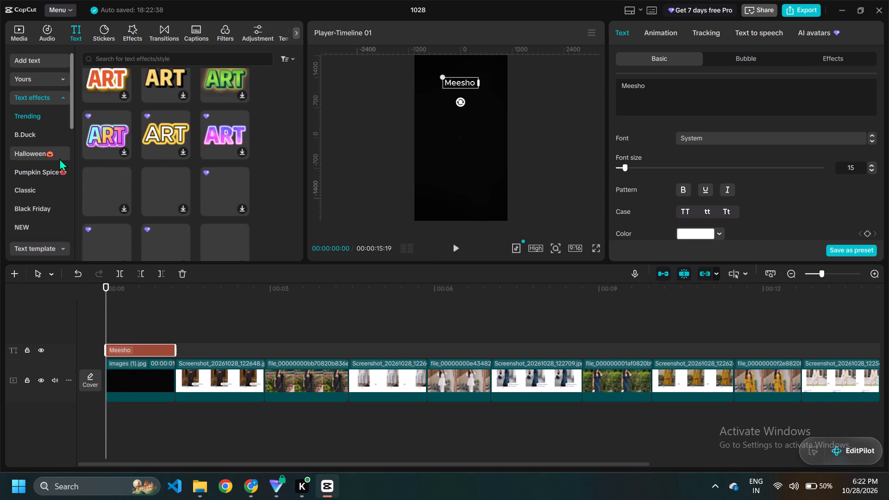
click(51, 87)
click(51, 93)
click(58, 119)
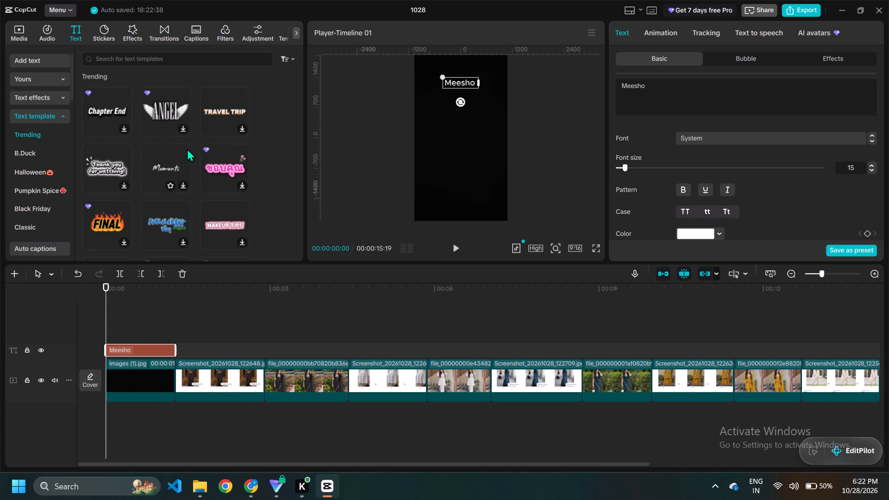
scroll(205, 146, down, 1)
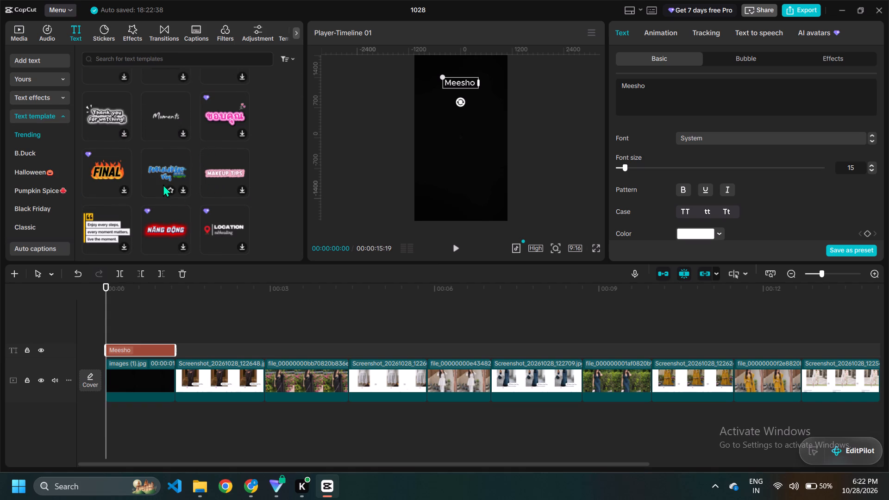
click(123, 133)
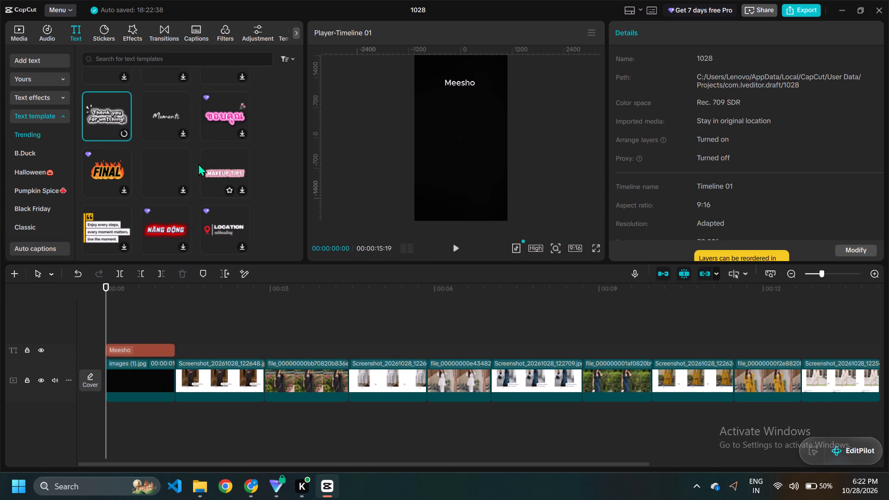
click(65, 115)
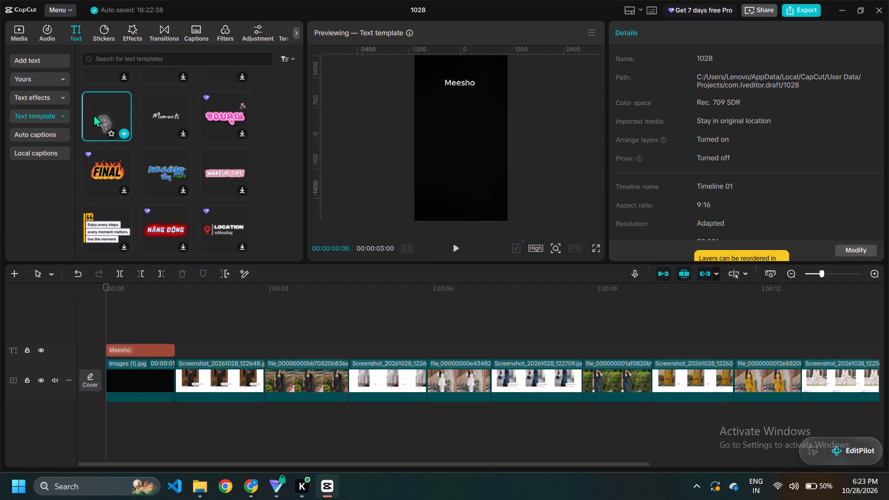
scroll(94, 114, up, 4)
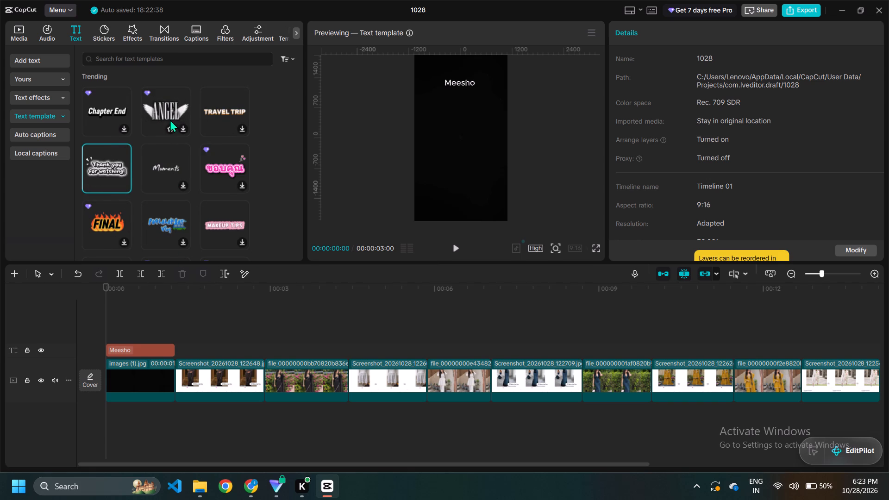
click(185, 130)
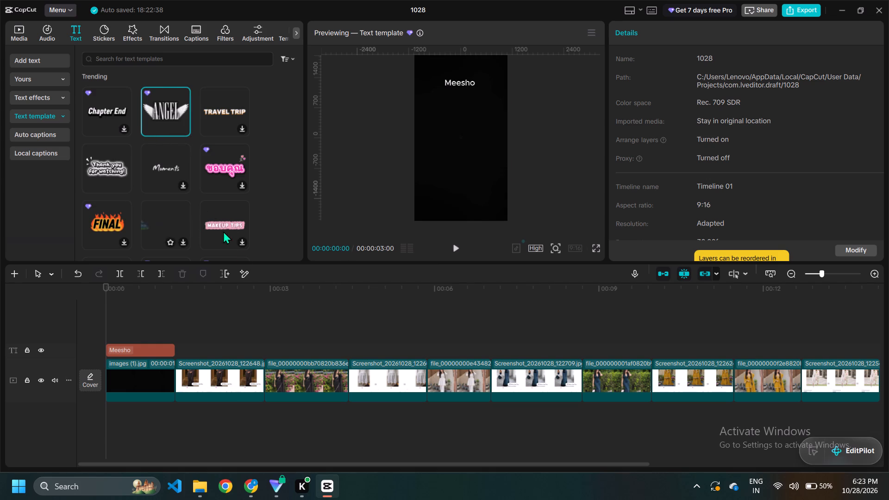
Preview the trending white text effect with black and yellow outlines alongside the Meesho title.
click(62, 98)
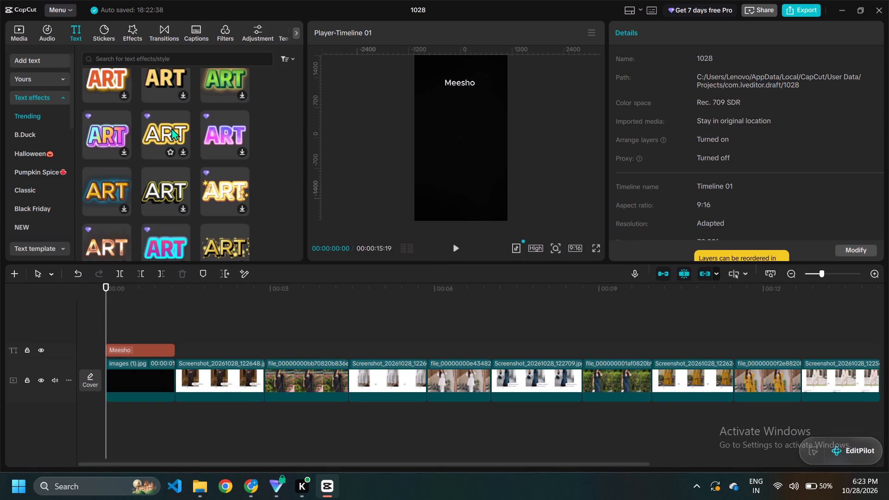
click(179, 202)
scroll(154, 190, down, 1)
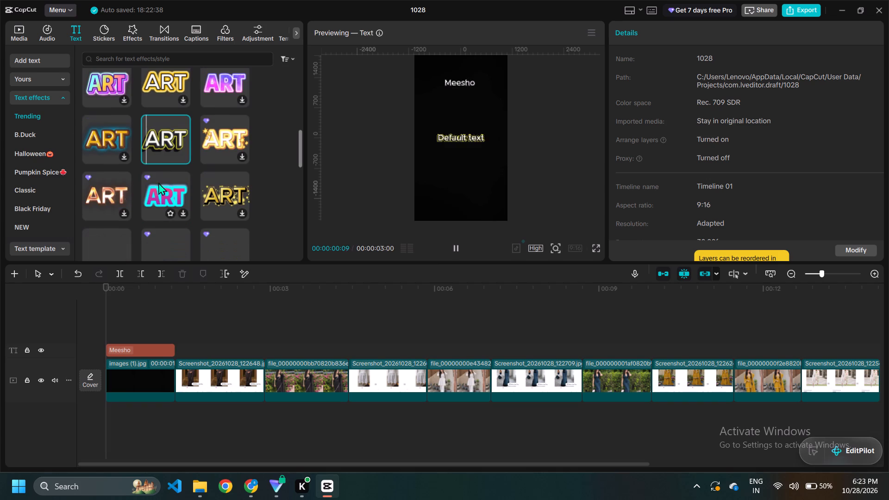
click(468, 138)
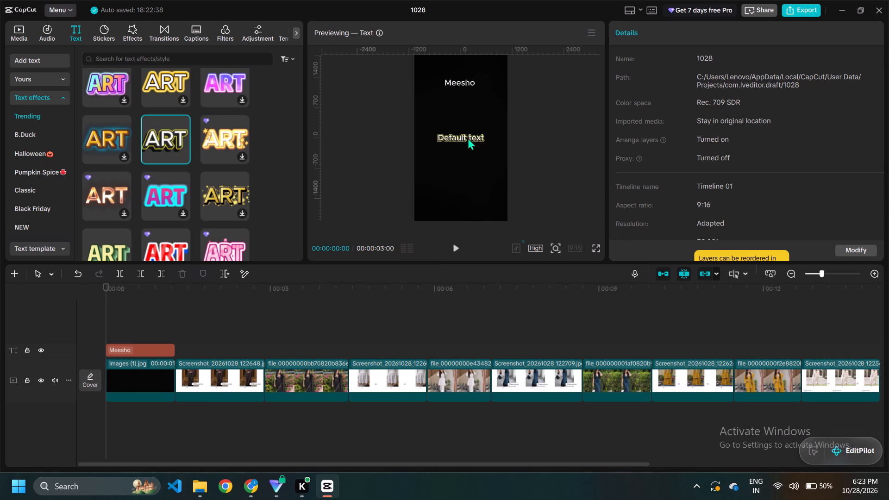
click(470, 83)
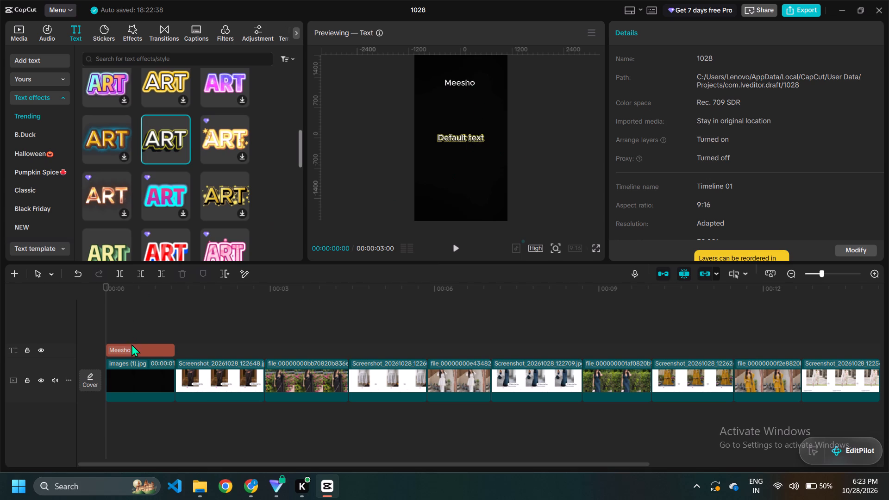
click(131, 347)
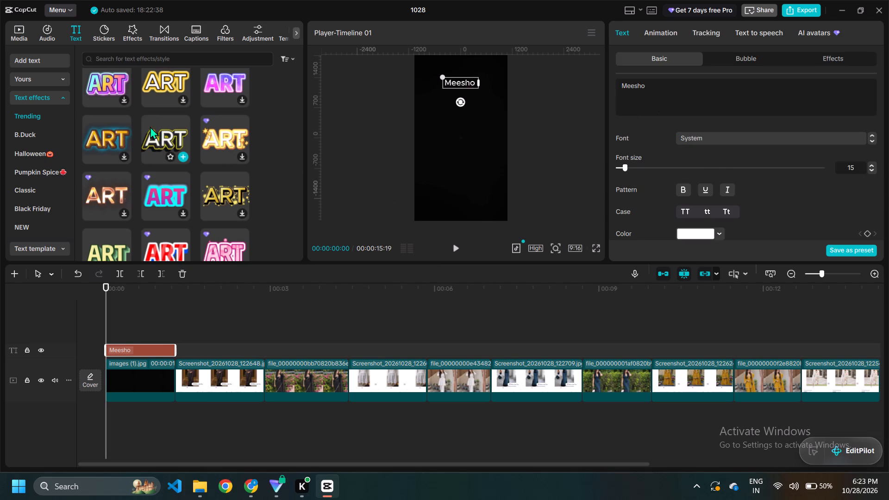
Look through more trending text effects and preview the orange, black-outlined one over the opening.
scroll(166, 157, down, 3)
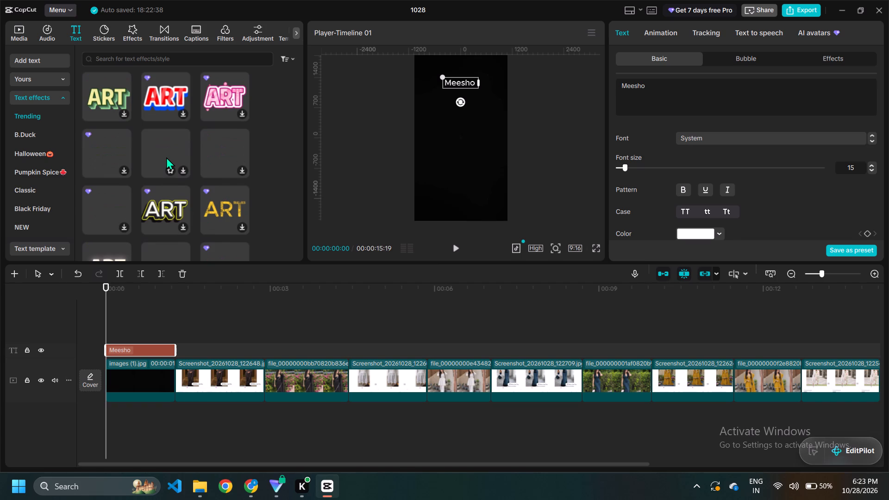
scroll(166, 157, down, 3)
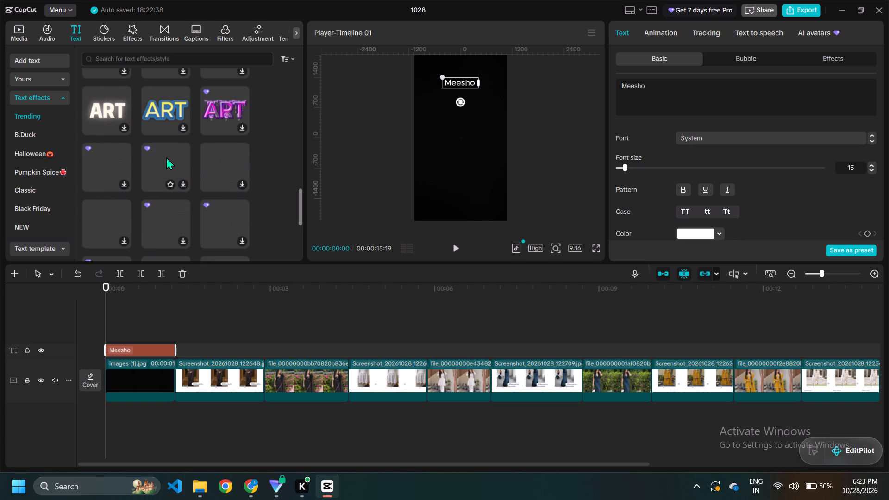
scroll(166, 157, up, 1)
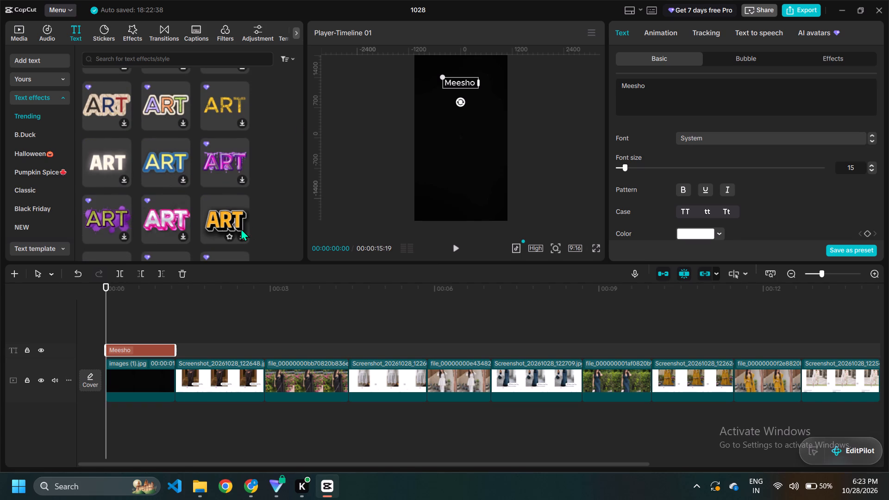
click(241, 228)
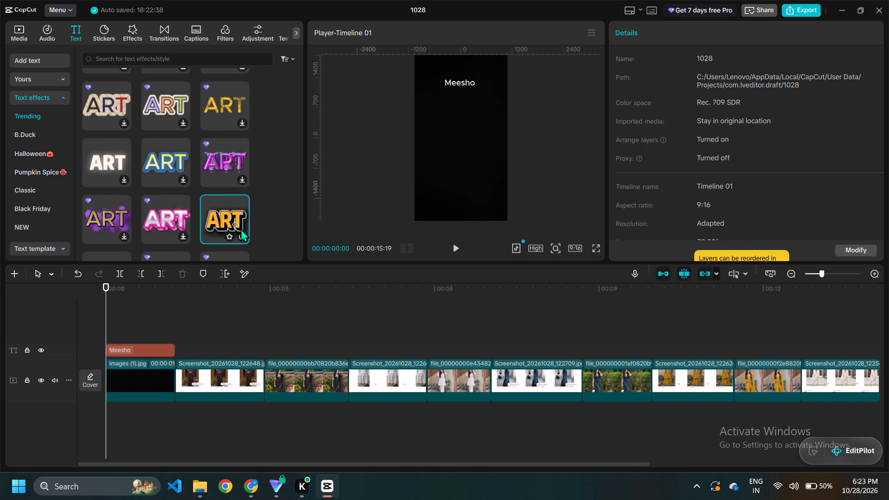
click(129, 350)
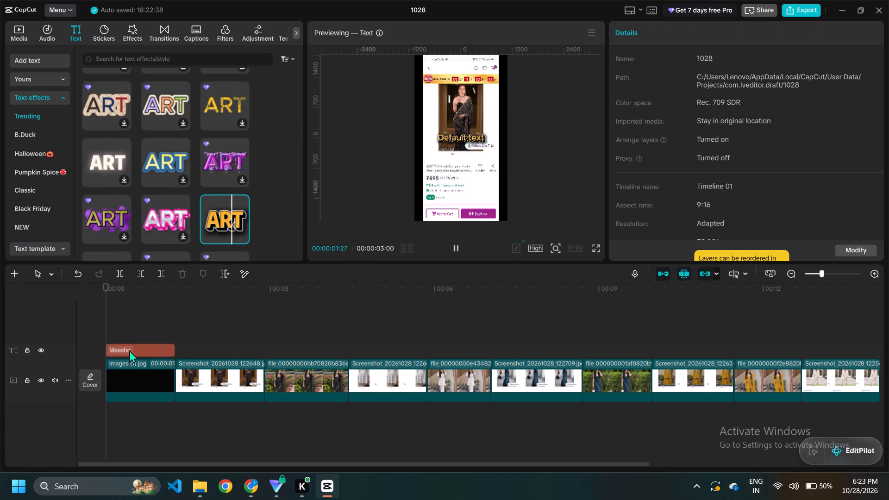
click(233, 204)
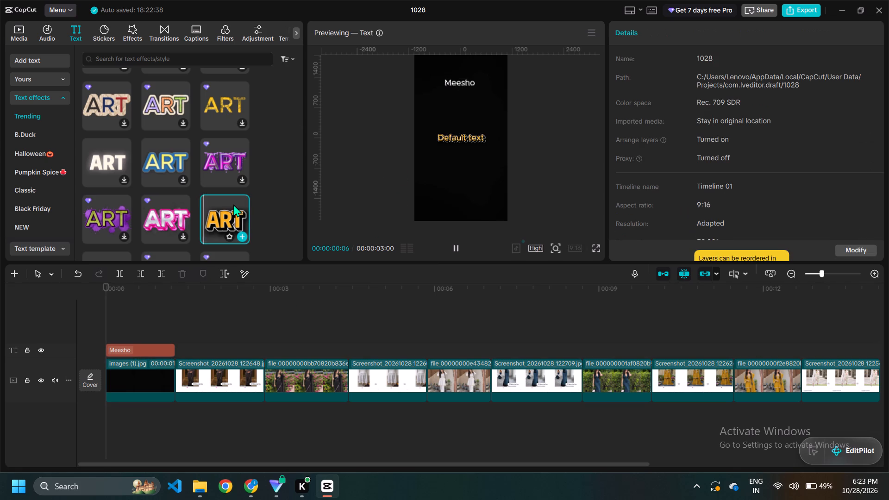
click(481, 140)
click(143, 352)
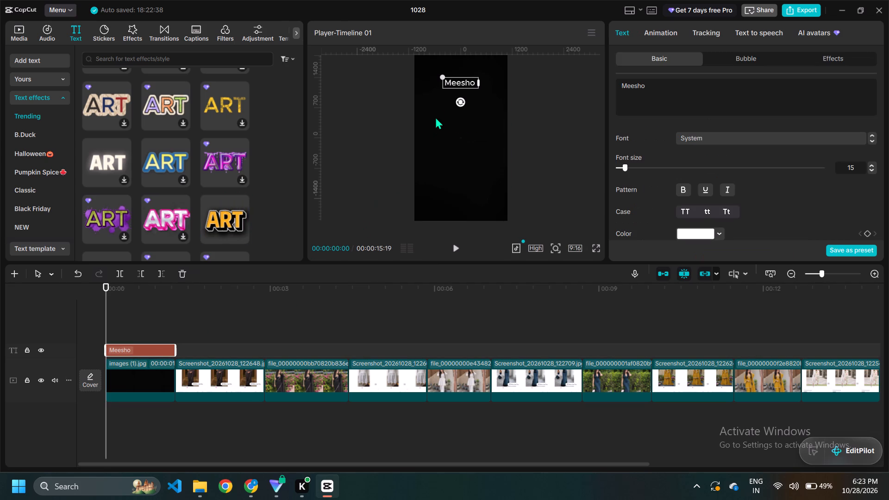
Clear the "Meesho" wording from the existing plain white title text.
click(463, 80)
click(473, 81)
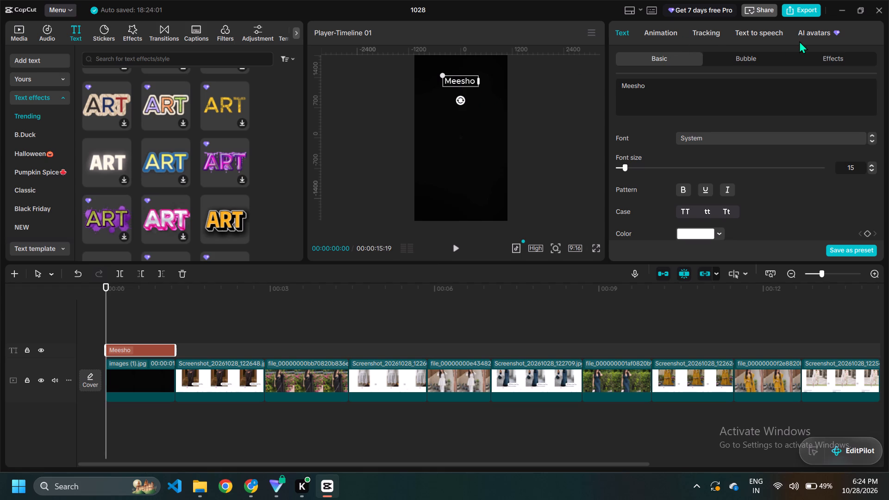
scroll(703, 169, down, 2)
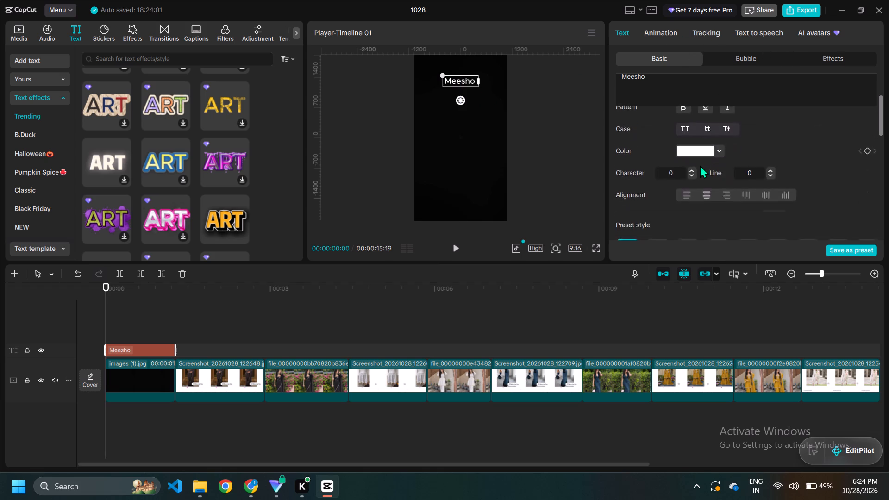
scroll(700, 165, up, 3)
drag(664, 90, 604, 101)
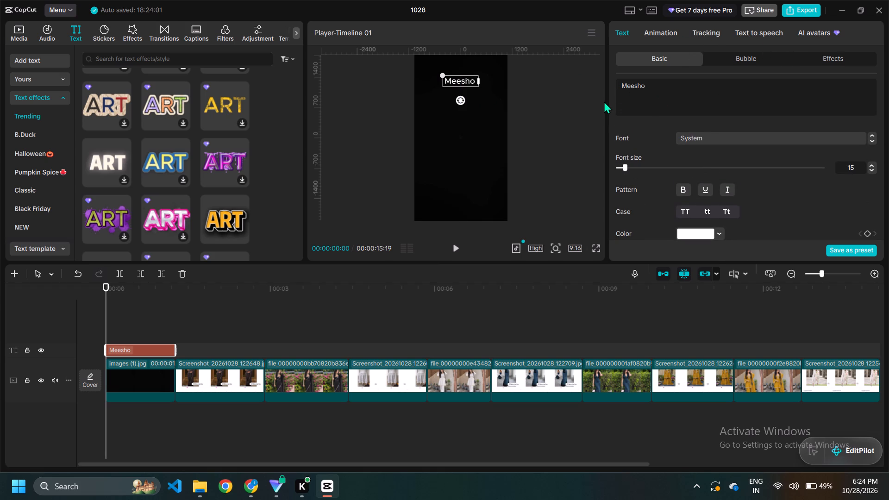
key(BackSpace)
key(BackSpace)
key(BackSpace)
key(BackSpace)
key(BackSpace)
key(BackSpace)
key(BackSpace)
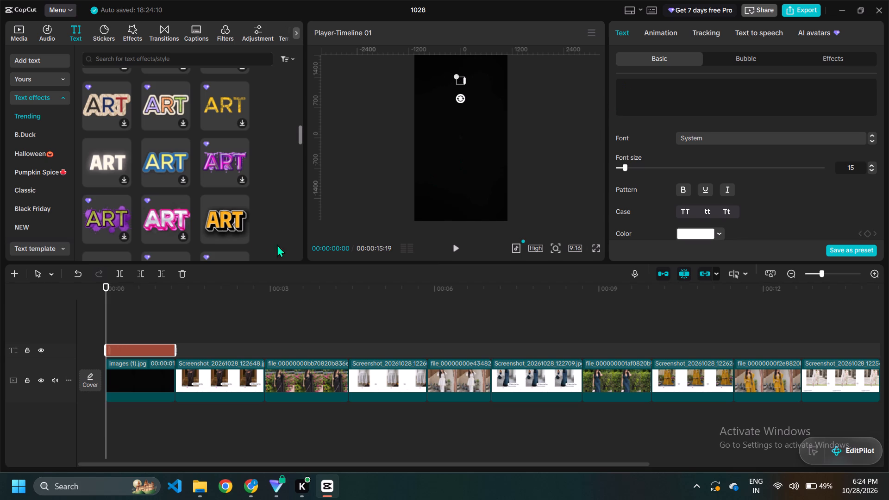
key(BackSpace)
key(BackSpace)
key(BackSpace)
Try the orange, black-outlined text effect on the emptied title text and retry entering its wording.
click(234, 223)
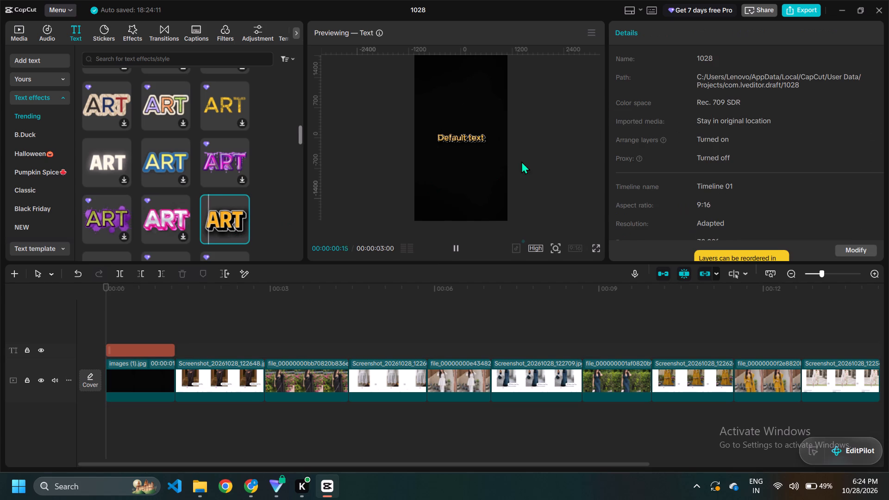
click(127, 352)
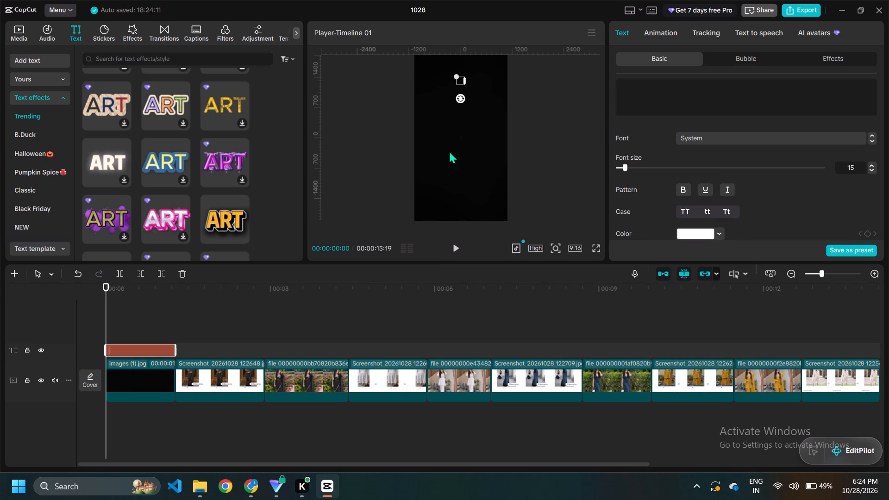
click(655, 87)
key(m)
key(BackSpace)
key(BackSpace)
Add a default text with the orange, black-outlined trending effect at 00:00:00:00.
click(236, 224)
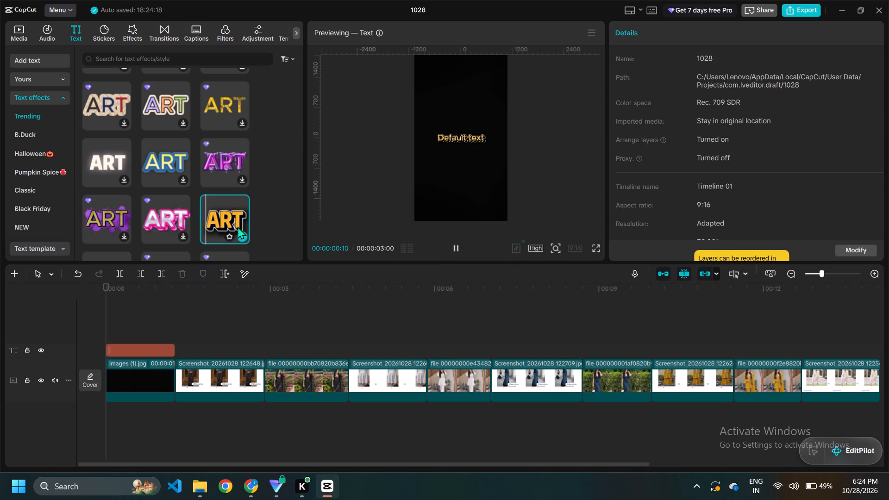
click(244, 237)
Delete the empty plain text clip over the opening black clip.
click(144, 354)
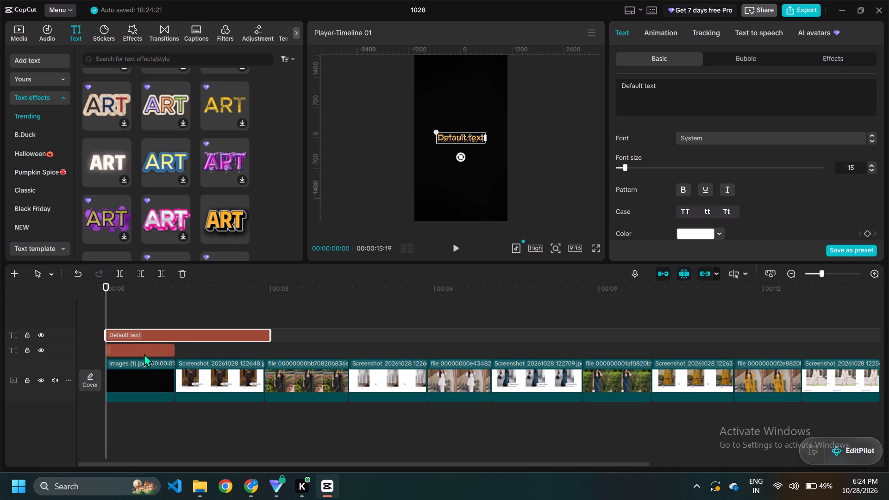
click(182, 275)
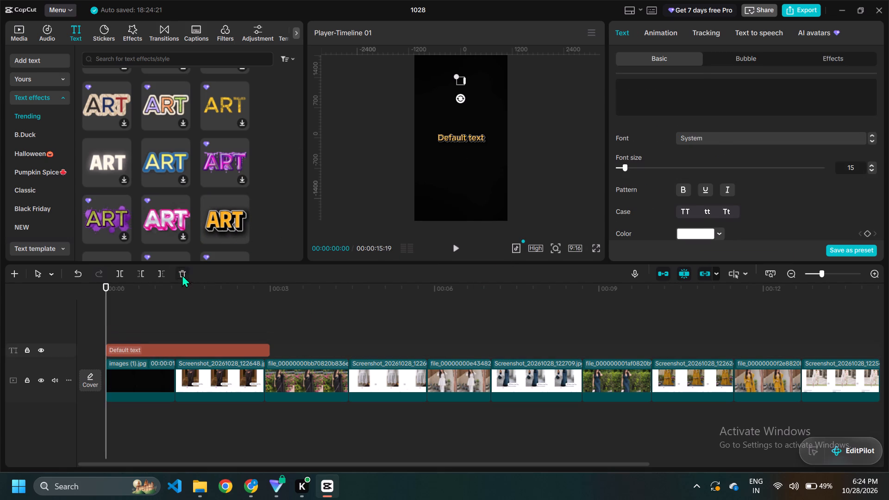
Shorten the orange default text to match the length of the opening black clip.
click(190, 351)
drag(270, 355, 226, 355)
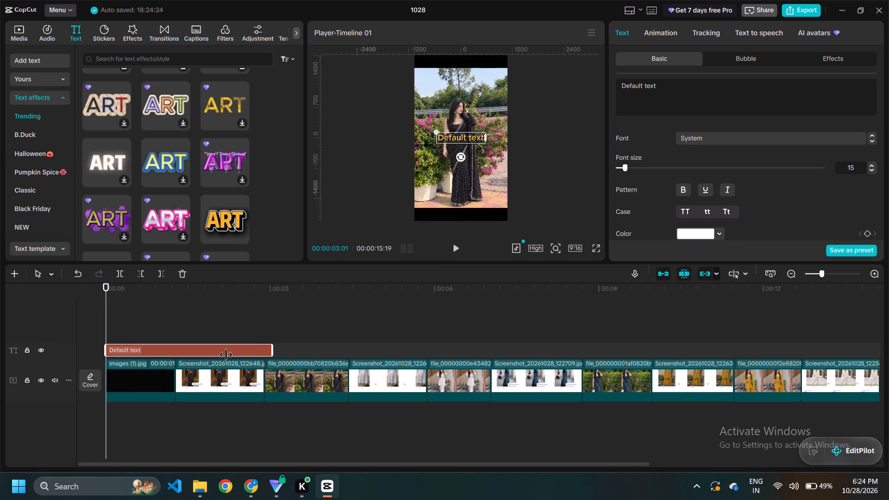
drag(226, 355, 170, 355)
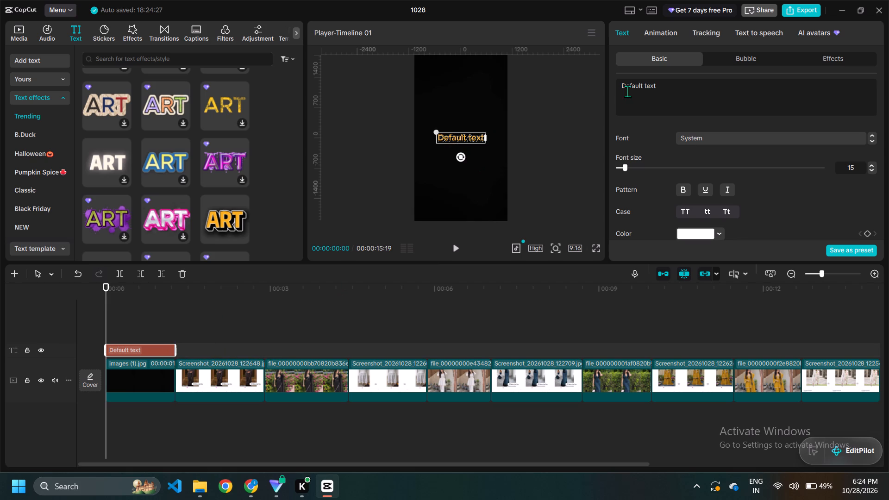
Replace the wording of the orange default text over the opening black clip with "Meesho".
drag(663, 89, 613, 106)
key(BackSpace)
key(BackSpace)
key(BackSpace)
key(BackSpace)
key(BackSpace)
key(BackSpace)
key(BackSpace)
key(BackSpace)
key(BackSpace)
key(BackSpace)
key(BackSpace)
key(BackSpace)
key(BackSpace)
key(BackSpace)
key(BackSpace)
key(BackSpace)
key(BackSpace)
key(BackSpace)
key(BackSpace)
key(BackSpace)
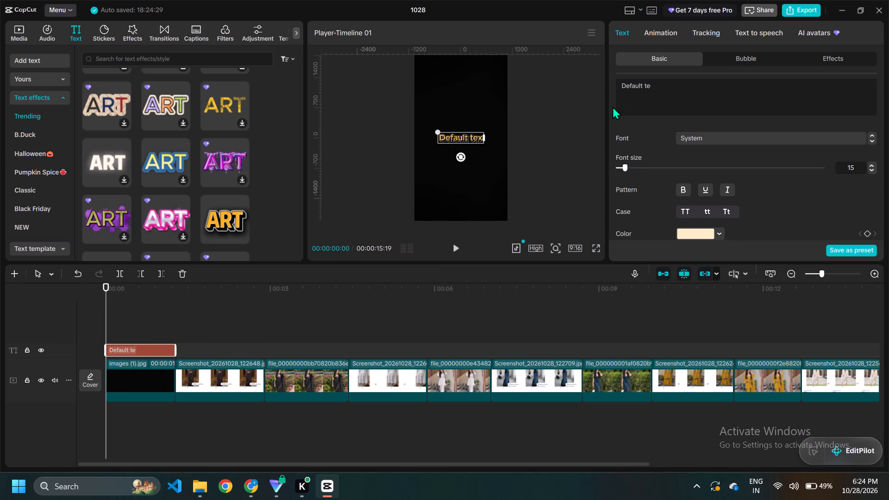
key(shift+m)
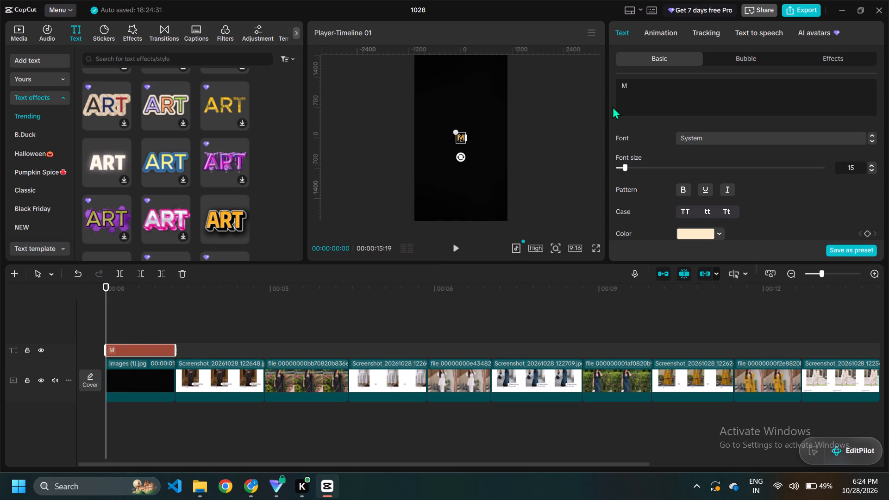
text(eesho)
key(space)
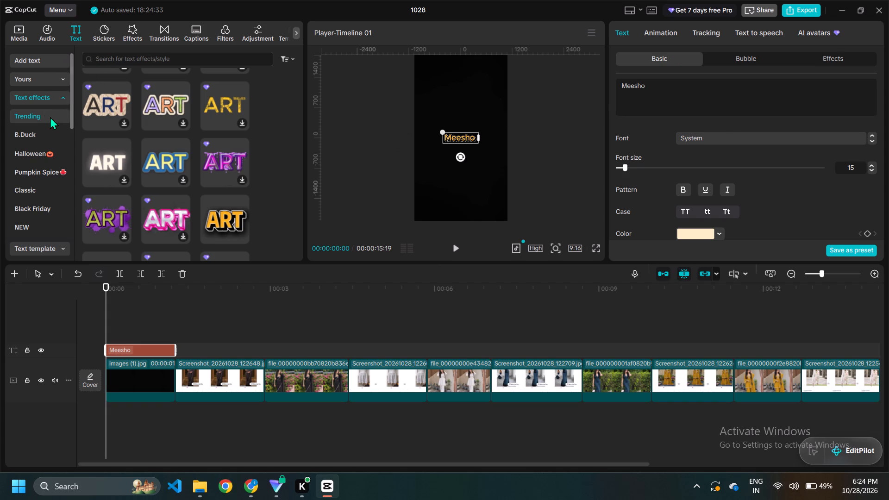
Browse the trending text effects for a title style and preview the dark pink one with a torn white outline.
scroll(166, 140, down, 2)
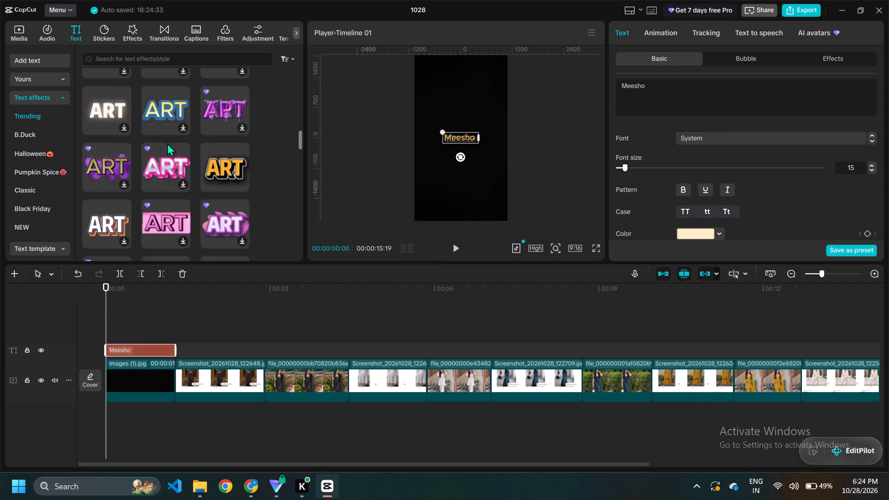
scroll(167, 143, down, 2)
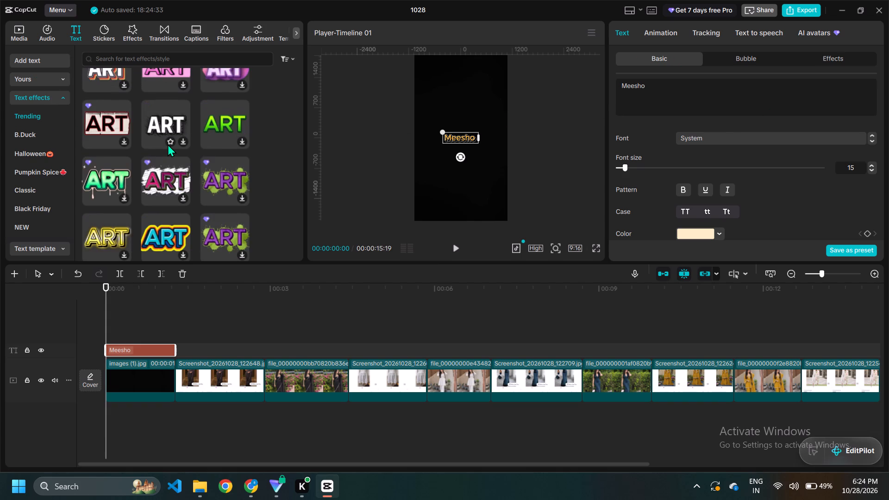
click(181, 196)
scroll(184, 199, down, 2)
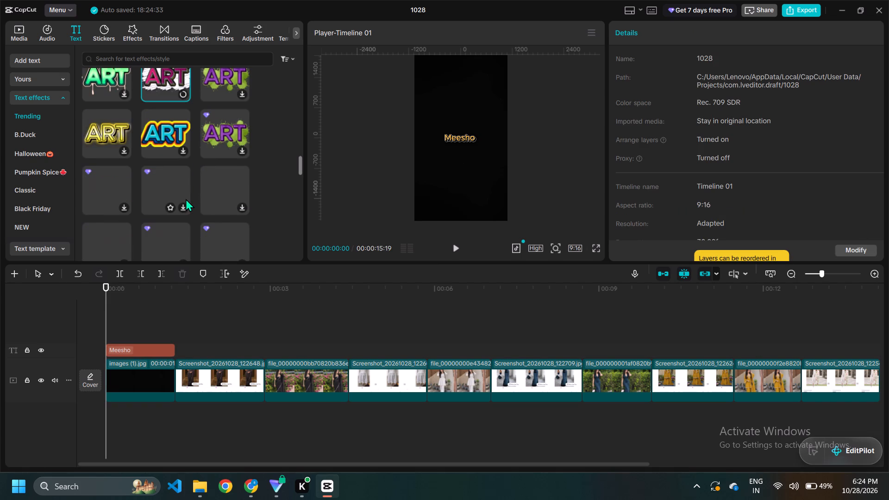
scroll(188, 195, down, 2)
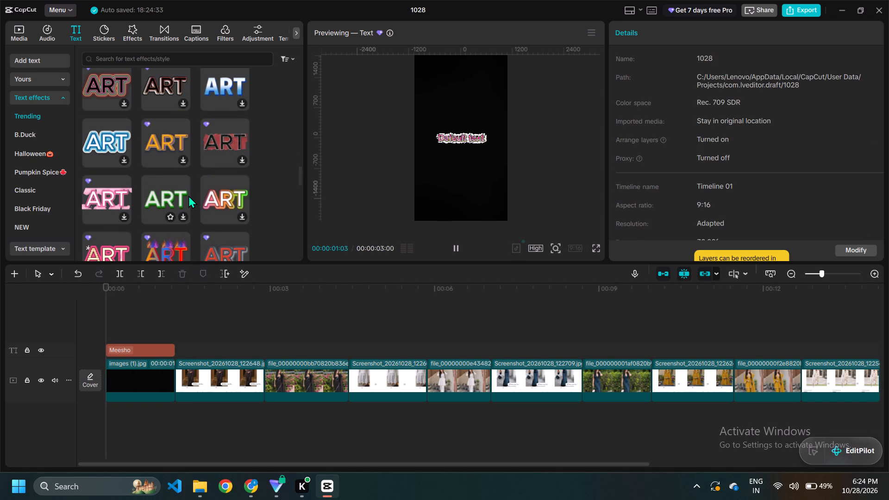
scroll(191, 194, up, 3)
scroll(191, 194, down, 2)
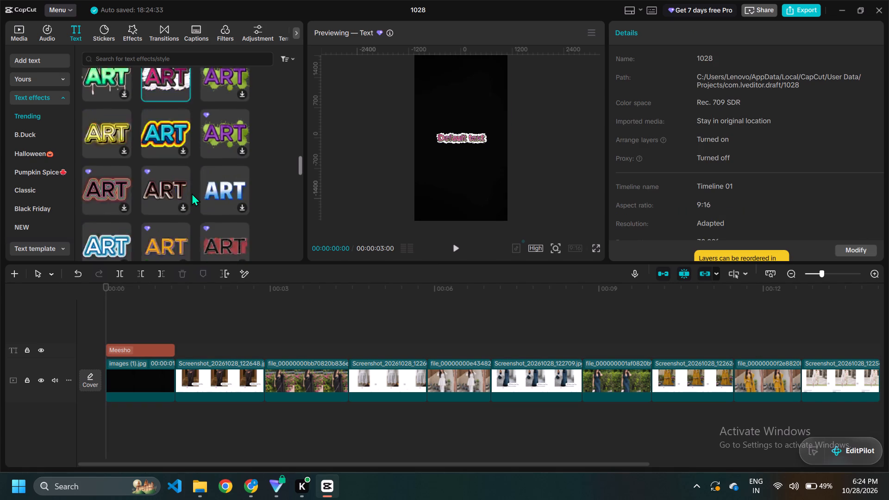
scroll(192, 193, down, 4)
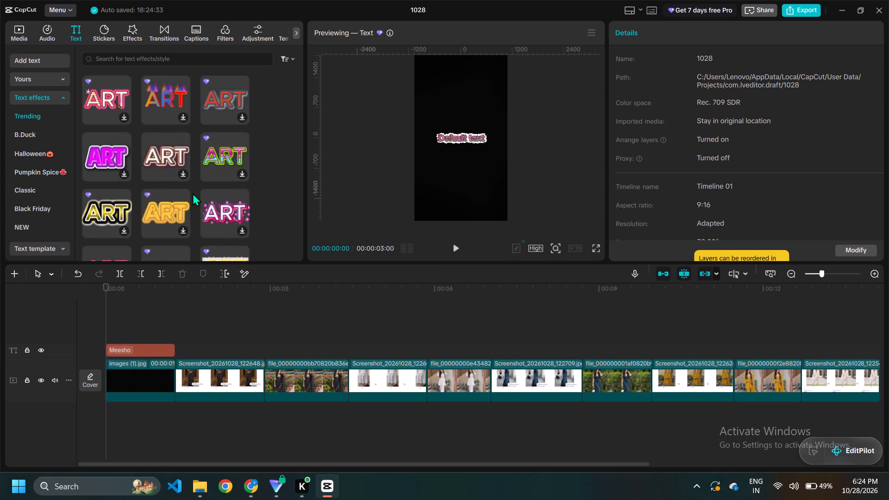
scroll(193, 193, down, 4)
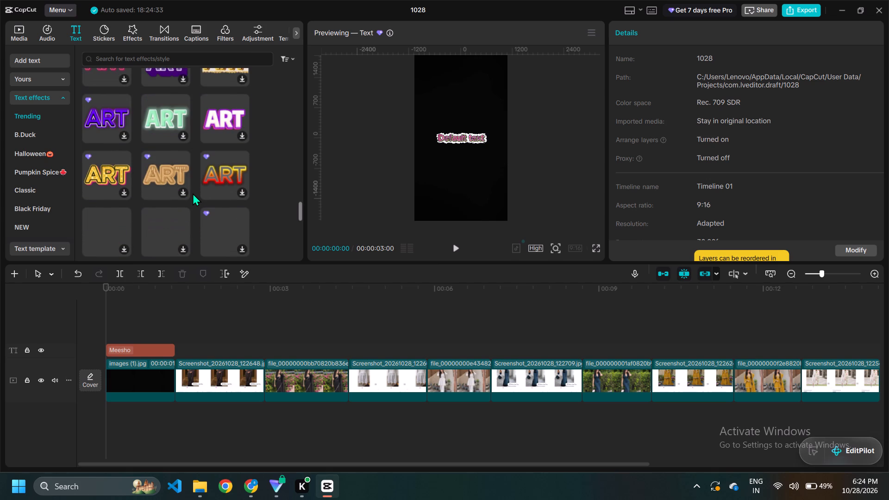
scroll(193, 193, up, 13)
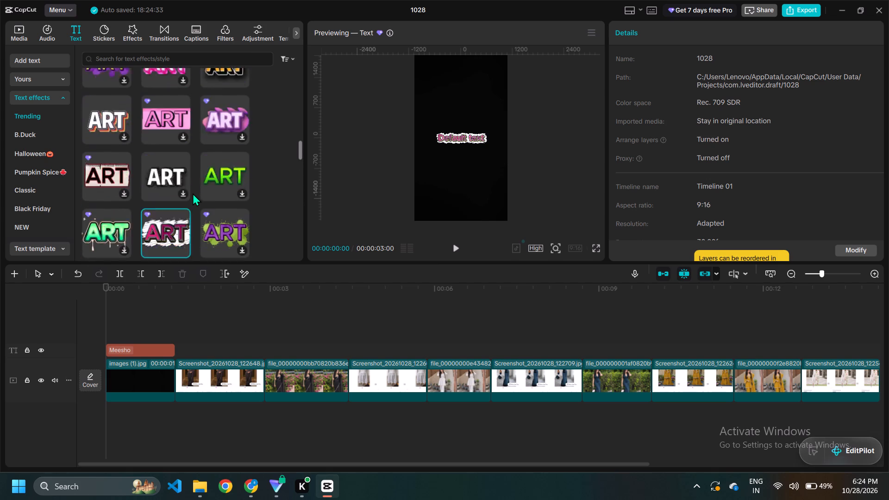
scroll(193, 193, up, 3)
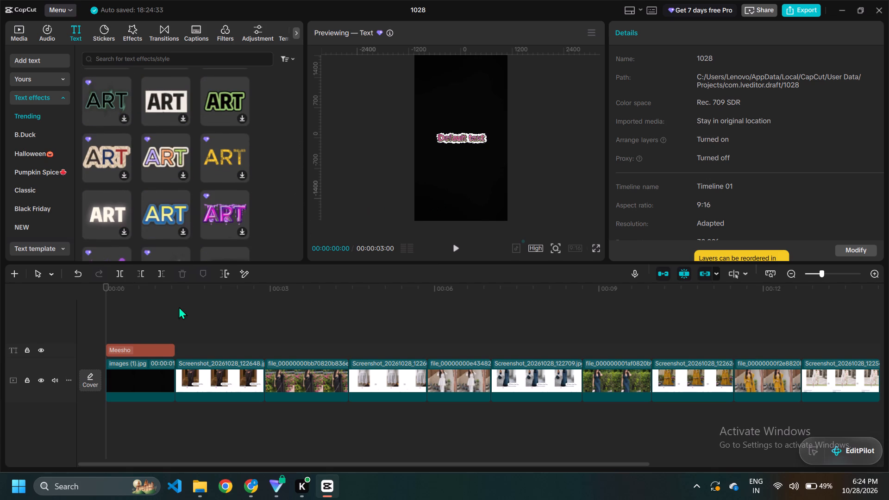
Change the font of the Meesho title to Lucette.
click(152, 350)
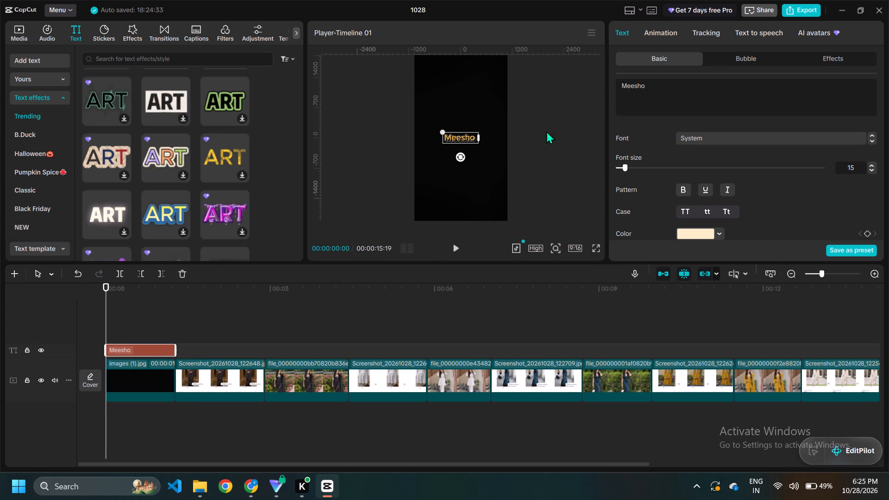
click(833, 62)
click(763, 62)
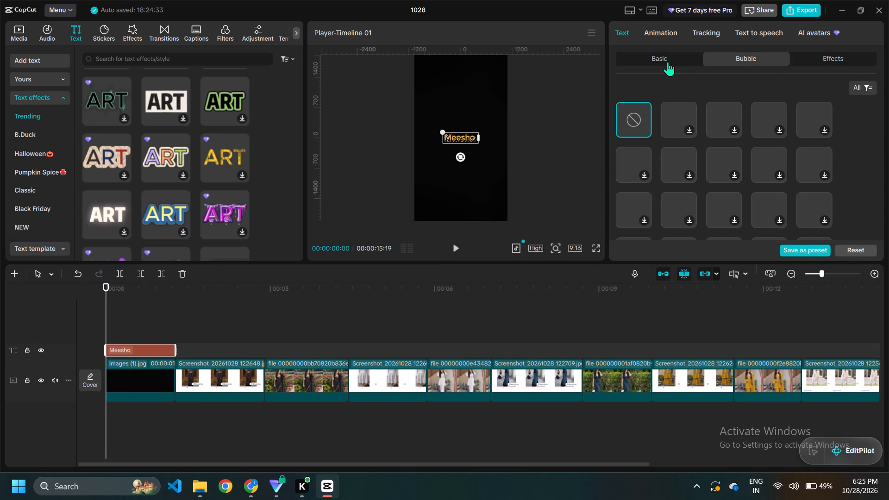
click(668, 62)
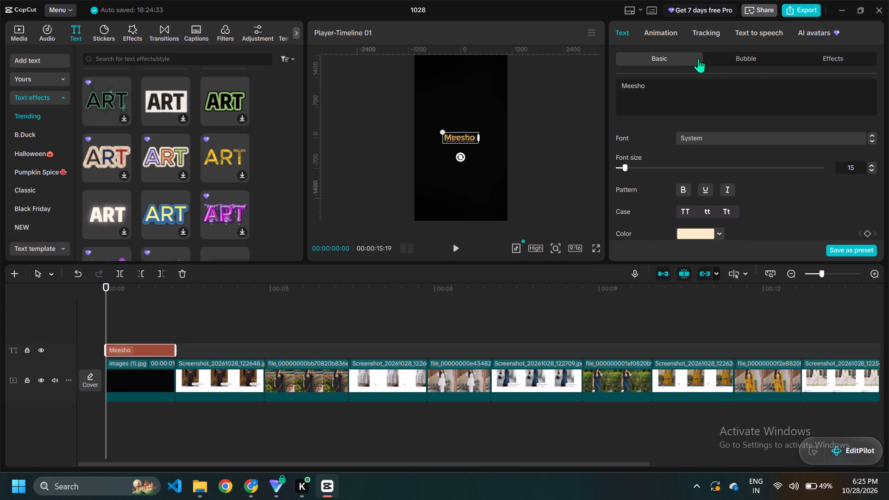
click(750, 140)
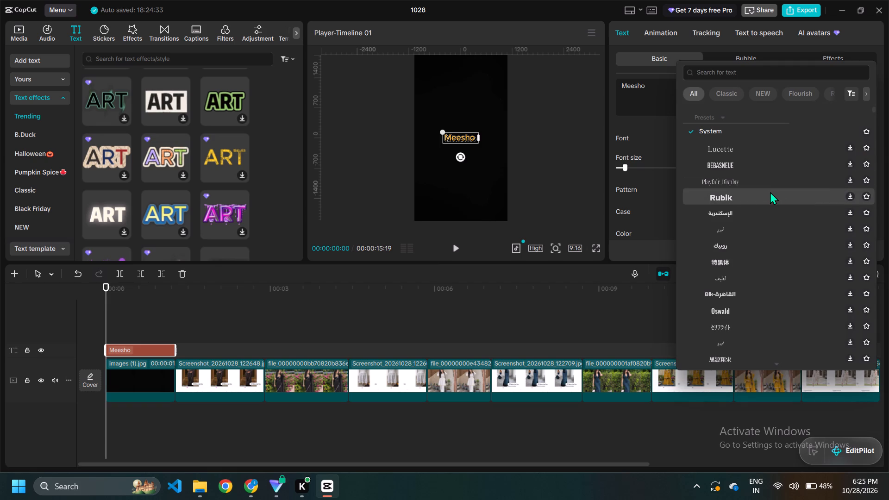
click(758, 148)
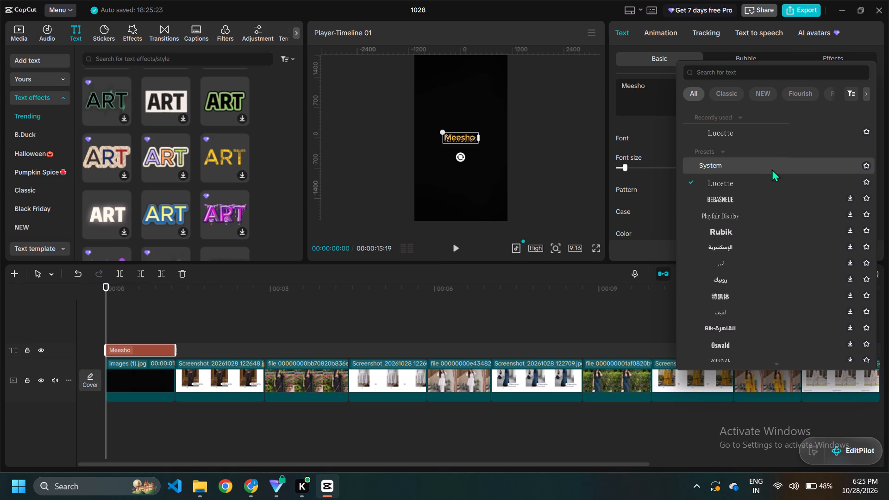
click(766, 185)
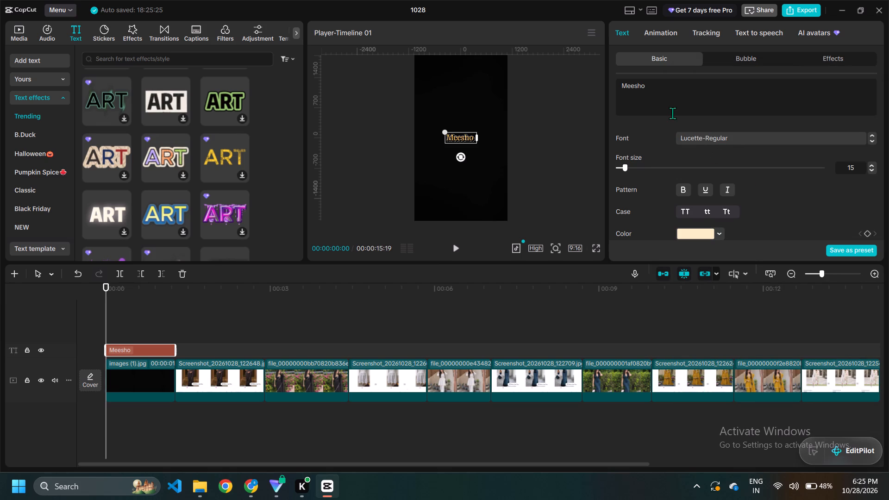
Move the Meesho title up to the top area of the video frame, centred horizontally.
drag(461, 136, 467, 107)
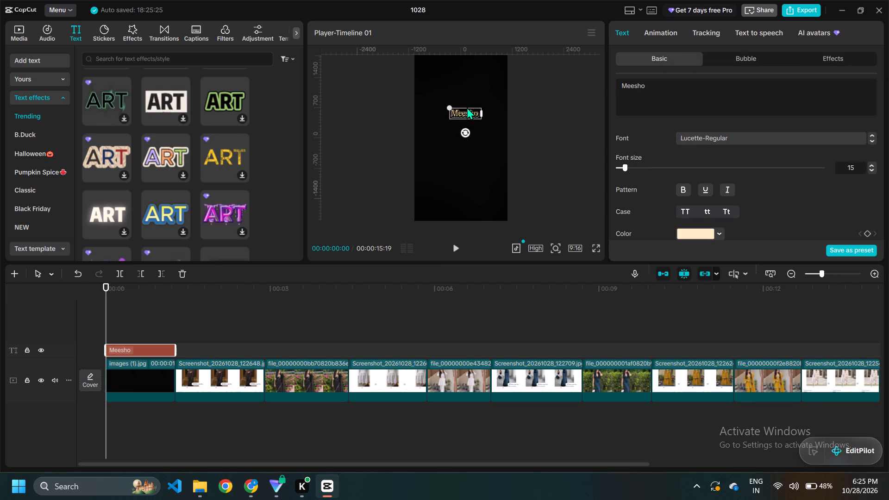
drag(467, 107, 457, 82)
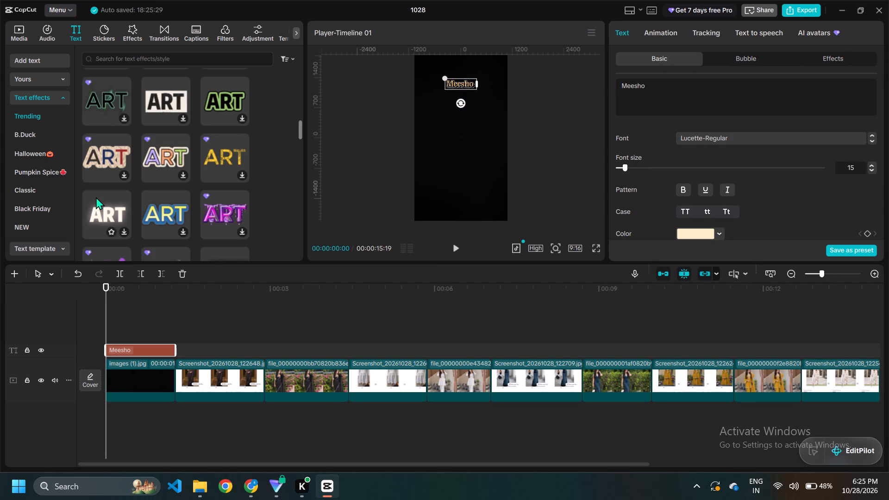
Browse the trending text effects again, previewing the pink paint-splatter style and the blue-and-purple outlined style.
scroll(172, 145, down, 1)
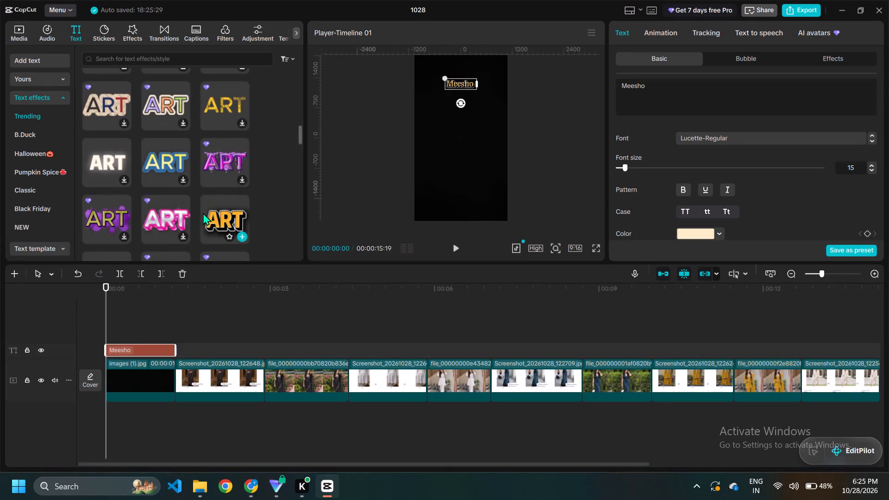
scroll(189, 206, up, 4)
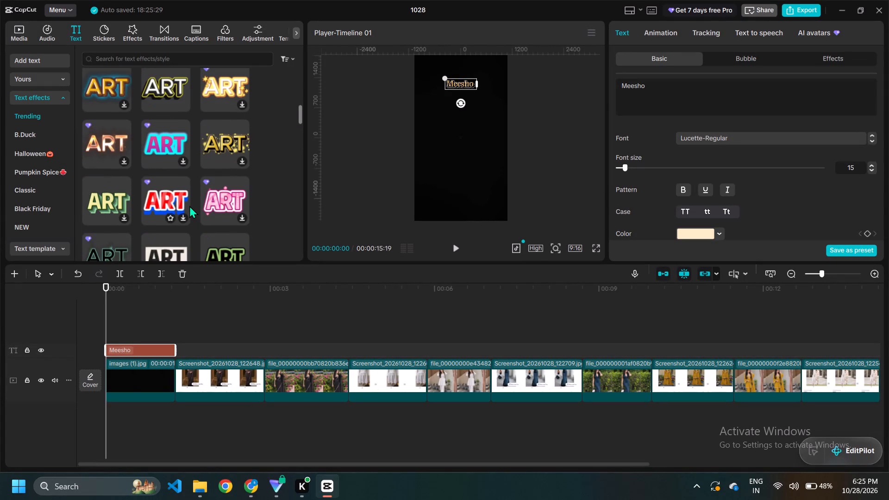
scroll(189, 206, up, 5)
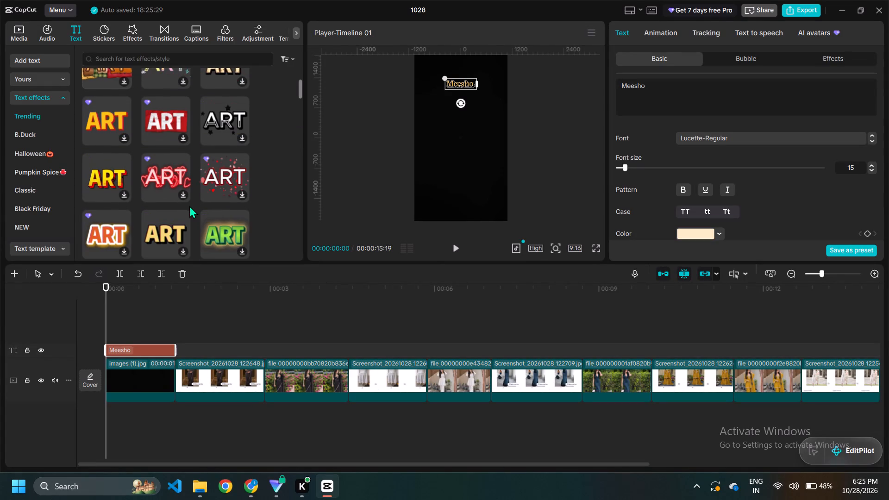
scroll(189, 206, up, 2)
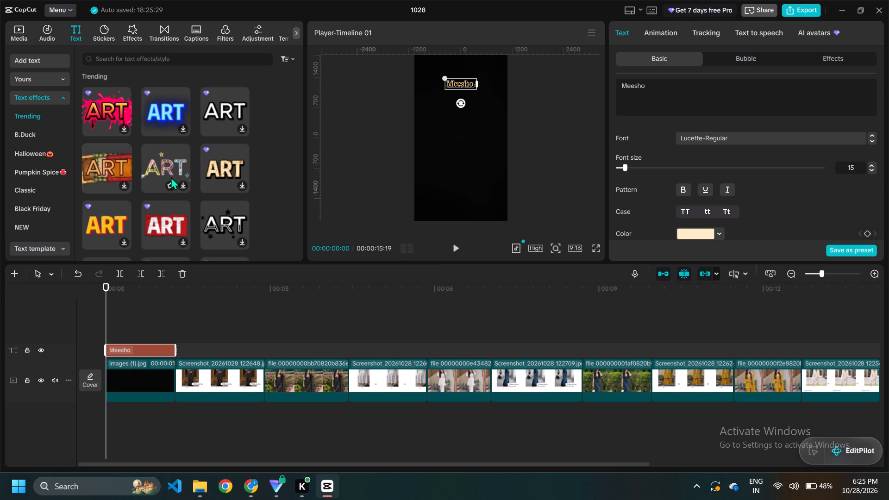
click(90, 107)
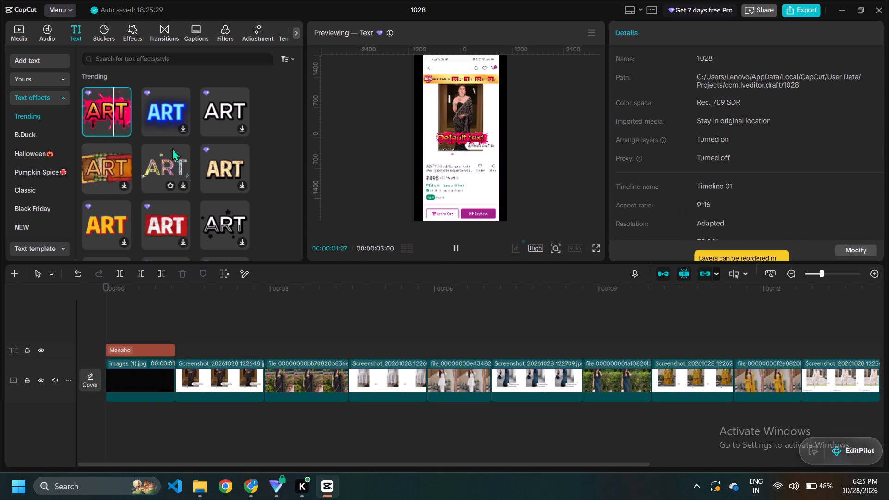
scroll(172, 154, down, 3)
scroll(232, 166, down, 2)
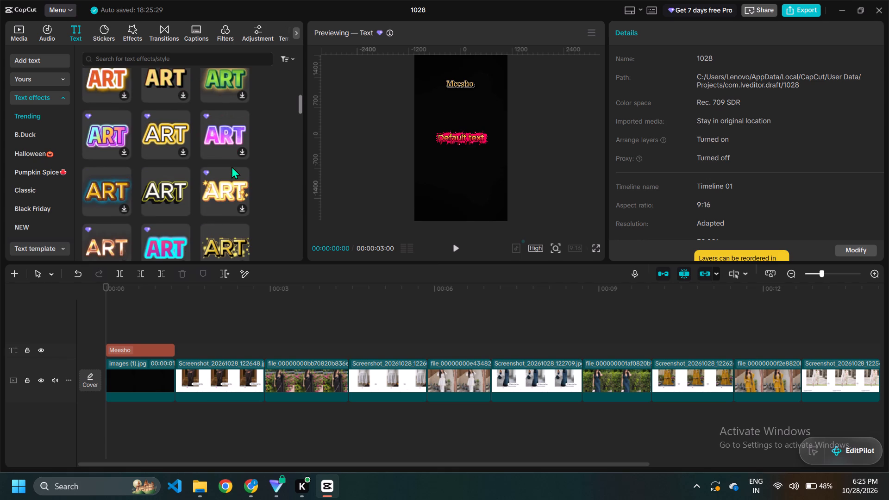
click(93, 138)
scroll(193, 149, down, 1)
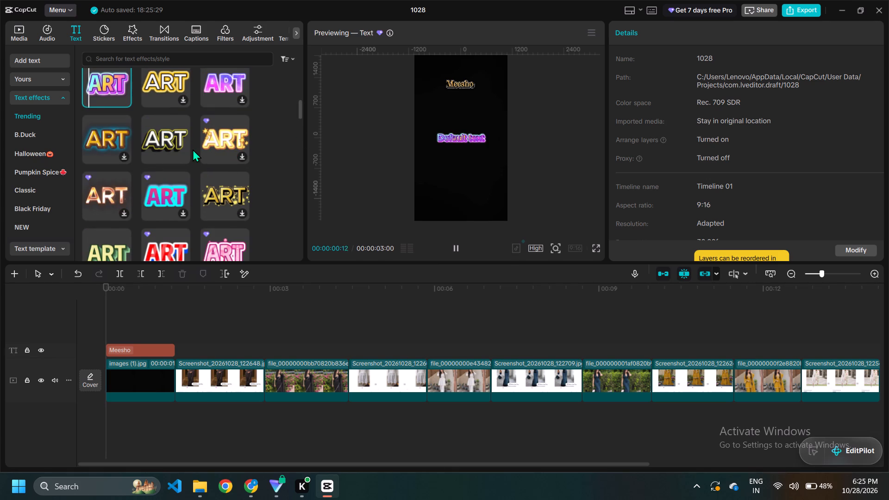
scroll(193, 149, down, 5)
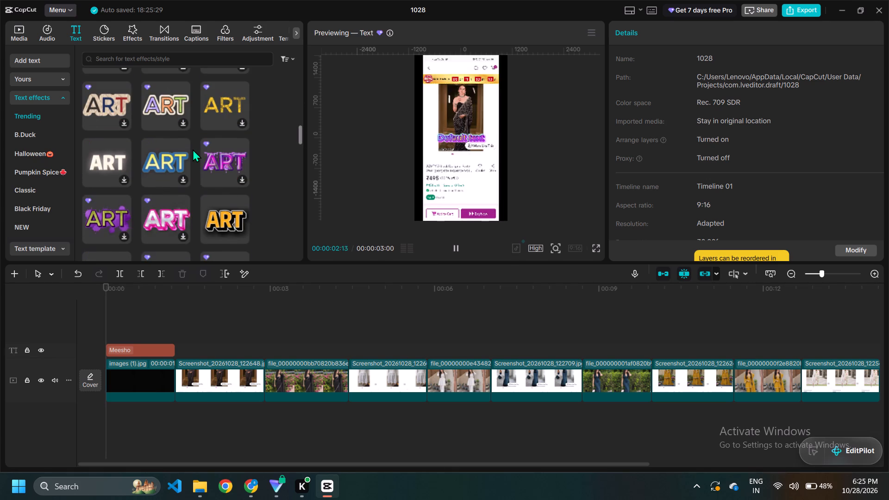
scroll(193, 149, down, 16)
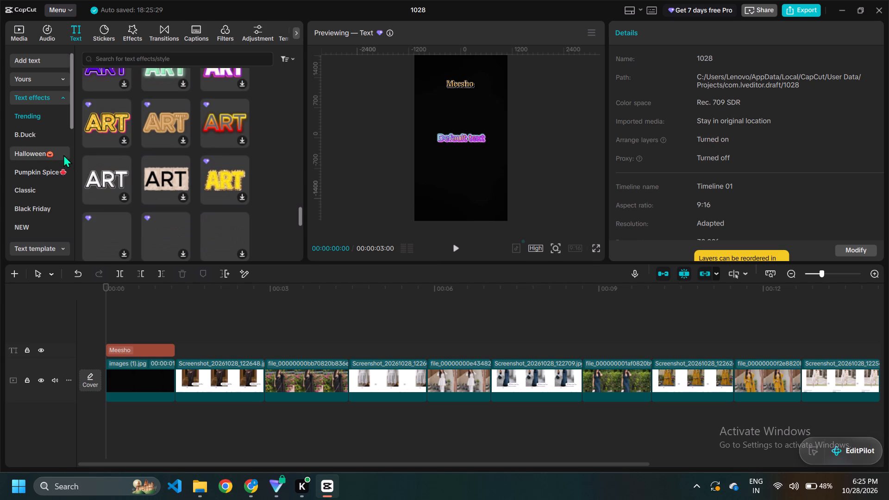
scroll(310, 123, down, 4)
scroll(213, 139, down, 11)
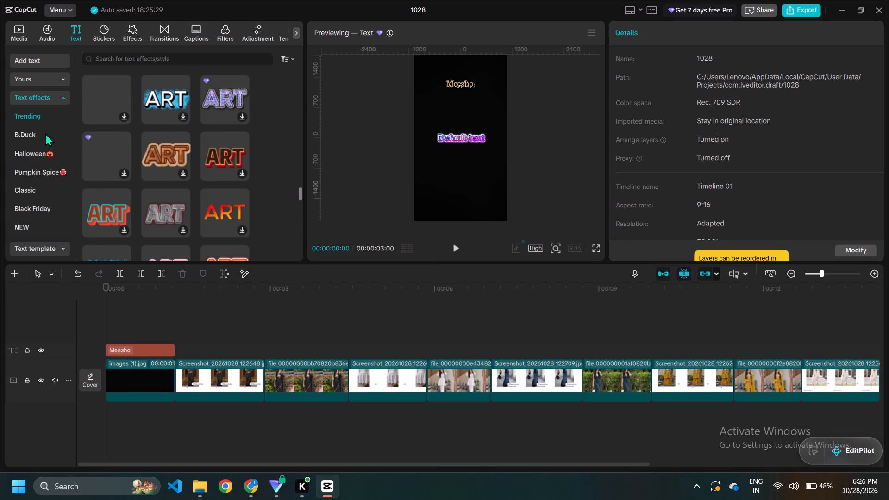
Browse the B.Duck, Pumpkin Spice and Classic text effects for a style for the second title.
click(38, 129)
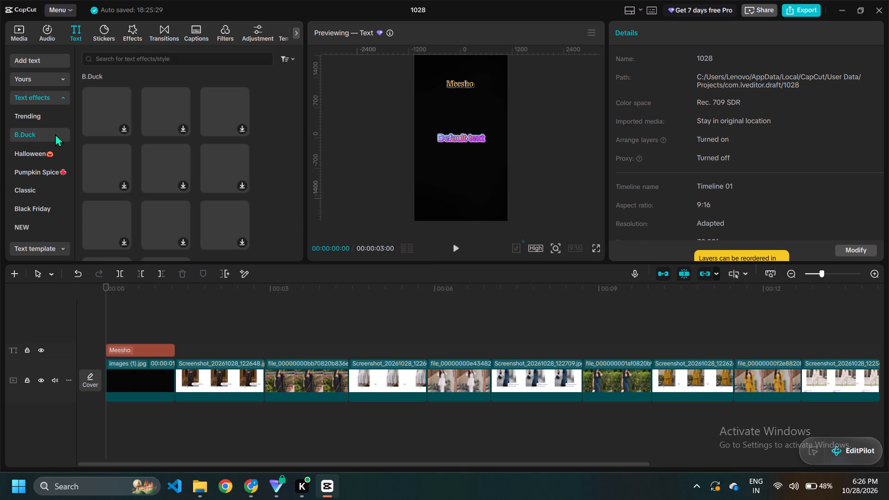
scroll(179, 211, down, 3)
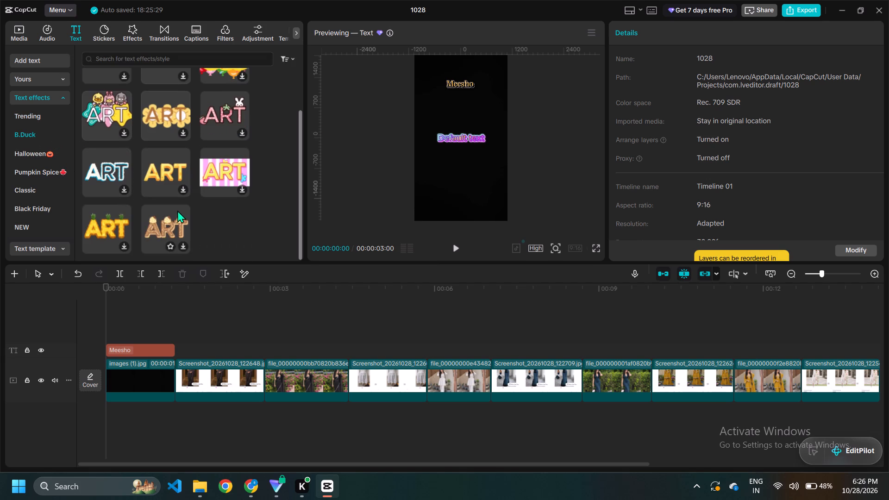
click(37, 158)
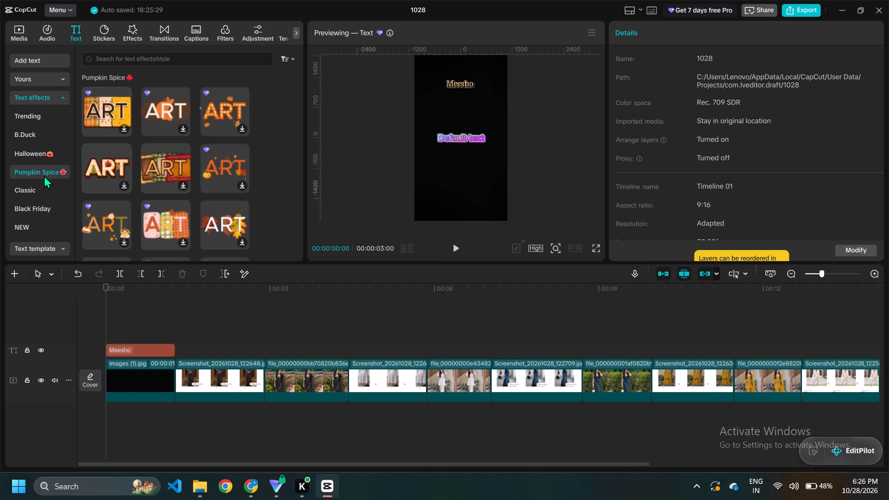
click(42, 190)
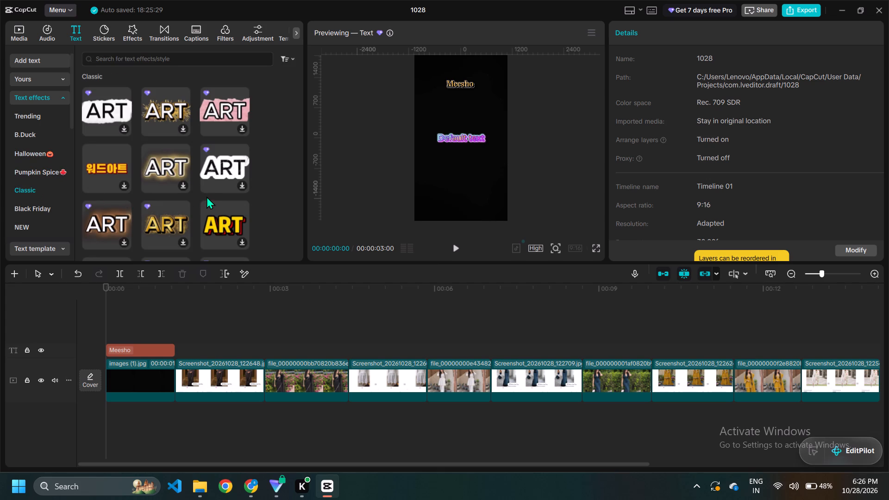
scroll(208, 196, down, 4)
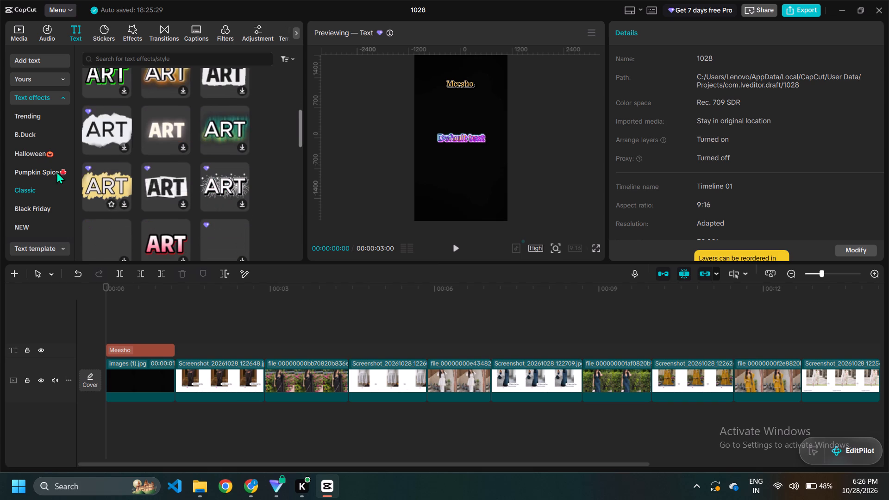
Browse the Black Friday text effects, previewing the grey-shadowed white outline style and the black lettering on a torn white backing.
click(40, 207)
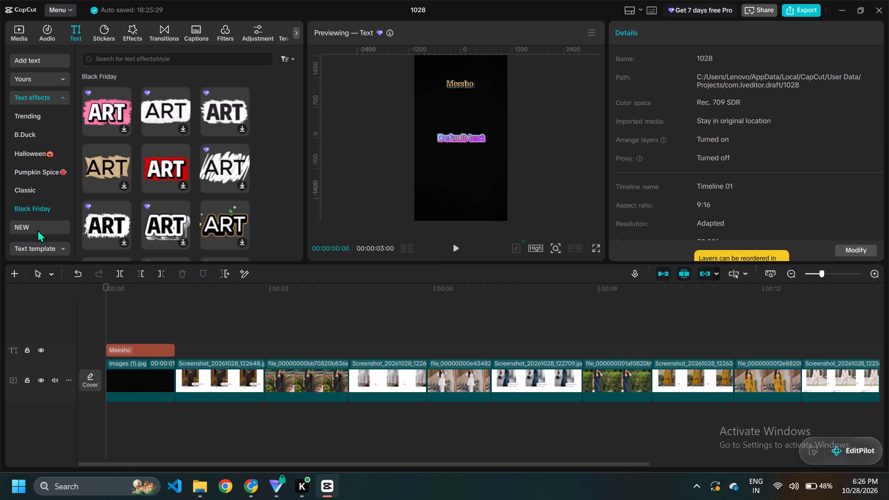
click(174, 228)
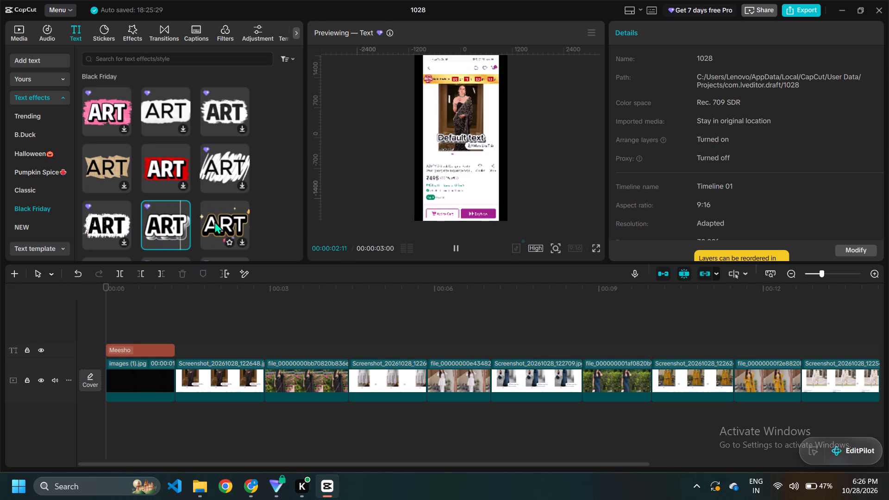
scroll(178, 177, down, 2)
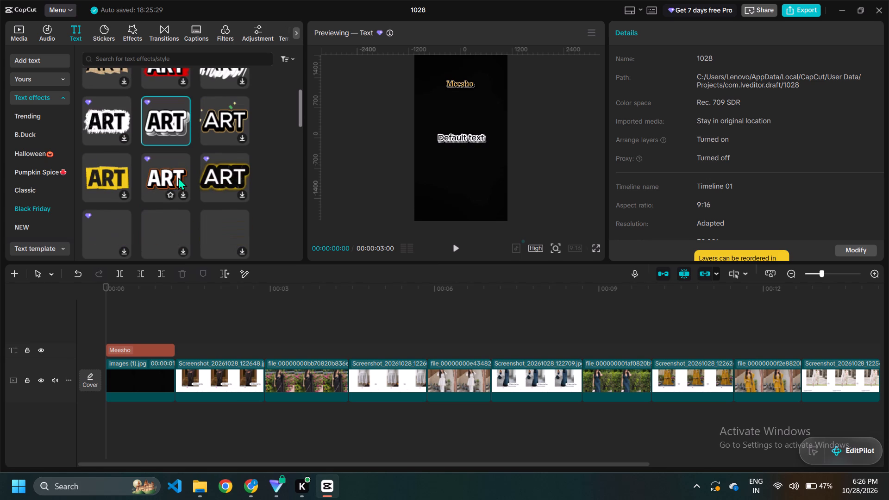
click(106, 112)
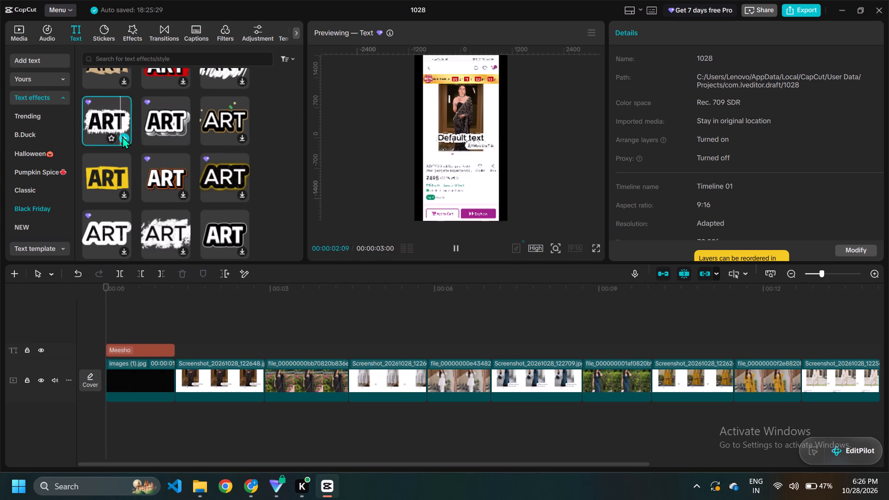
scroll(136, 193, down, 2)
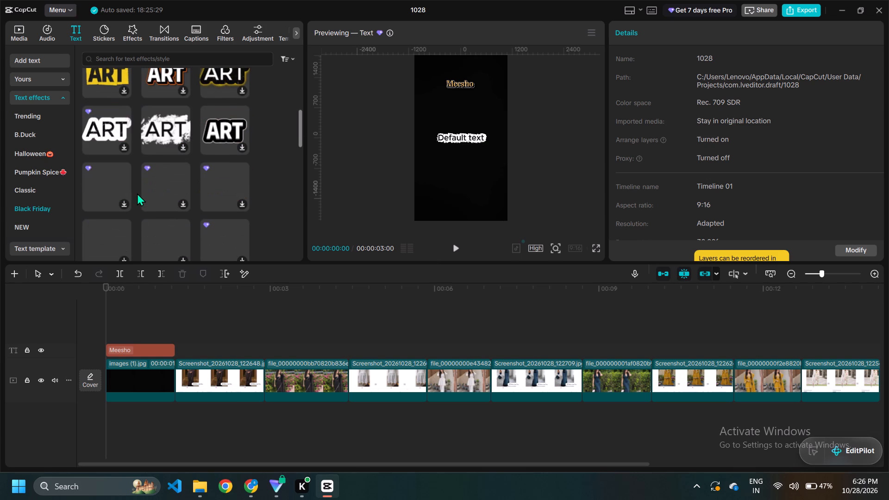
scroll(183, 179, down, 2)
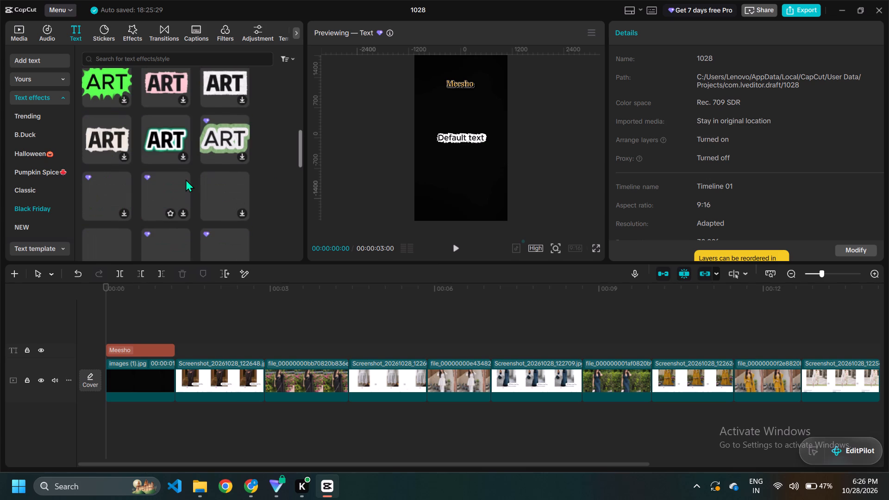
scroll(189, 176, down, 2)
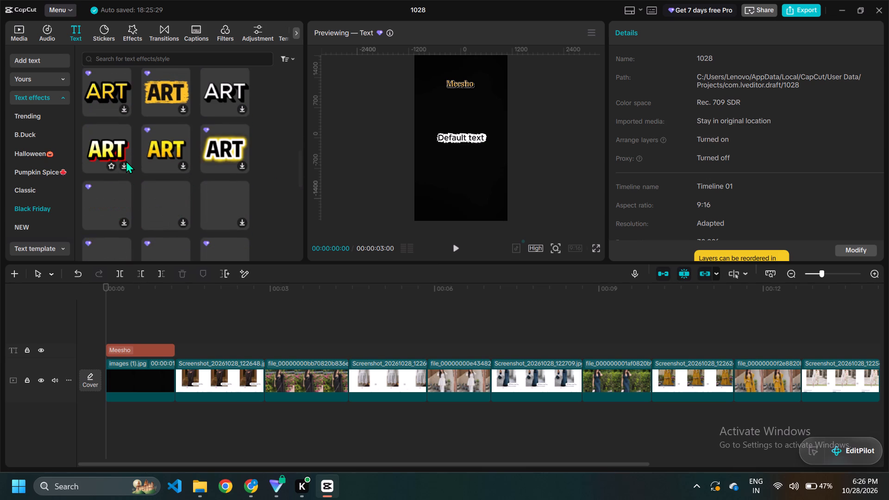
Add a new text at the video's start using the Black Friday effect with white-to-yellow lettering and a red shadow.
click(123, 163)
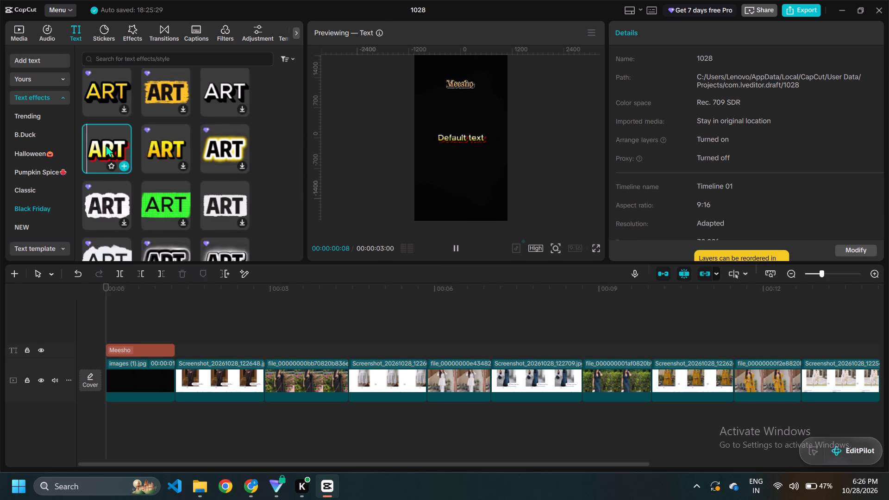
click(124, 165)
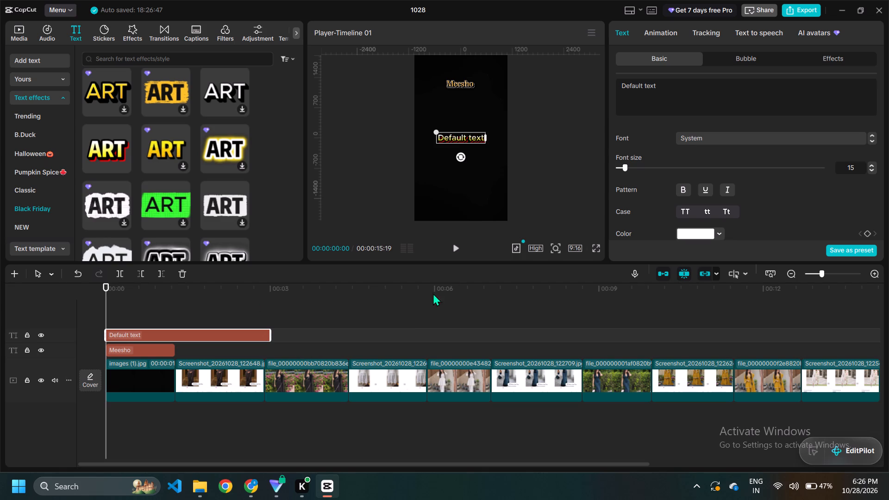
Trim the new text clip so it ends together with the Meesho title and the black opening image.
drag(270, 334, 193, 337)
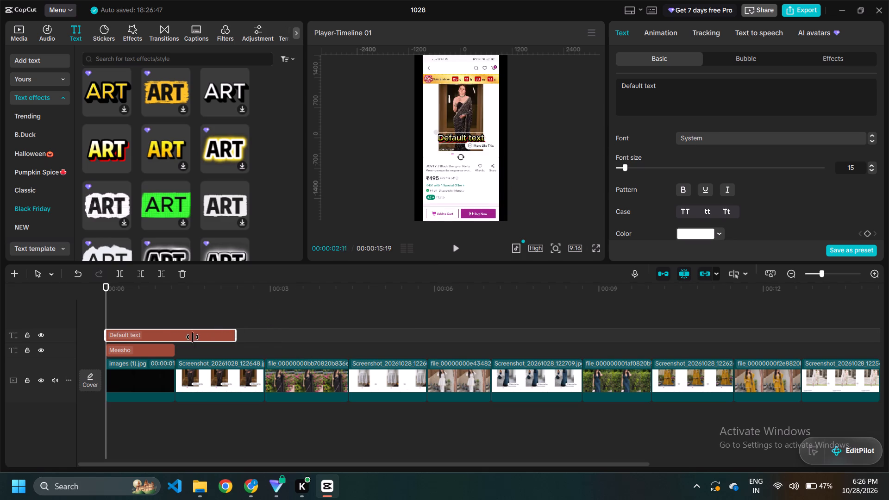
drag(193, 337, 175, 338)
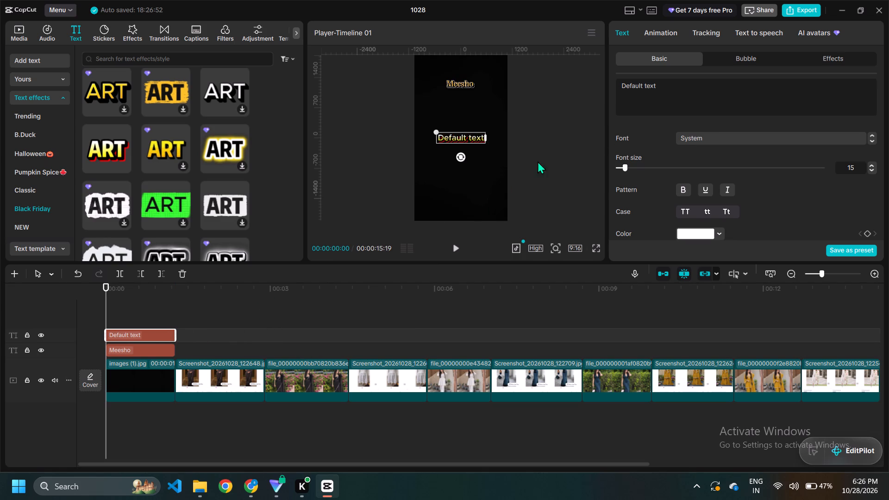
Delete all the placeholder wording of the new text.
drag(670, 92, 575, 103)
key(BackSpace)
key(BackSpace)
key(BackSpace)
key(BackSpace)
key(BackSpace)
key(BackSpace)
key(BackSpace)
key(BackSpace)
key(BackSpace)
key(BackSpace)
key(BackSpace)
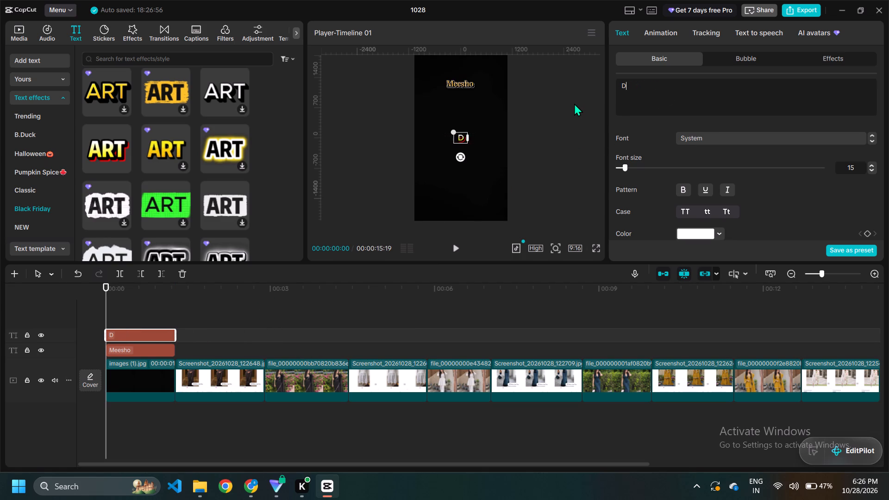
key(BackSpace)
key(BackSpace)
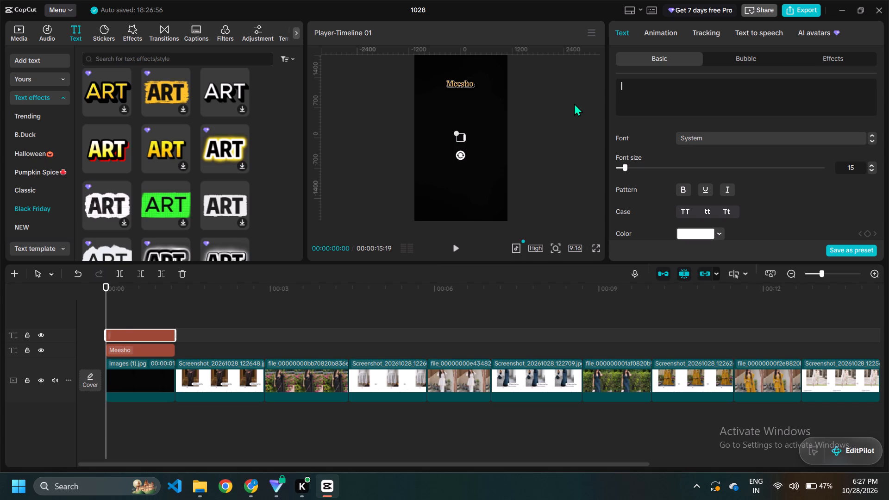
Look through more of the Black Friday text effects for alternative title styles.
scroll(237, 185, down, 2)
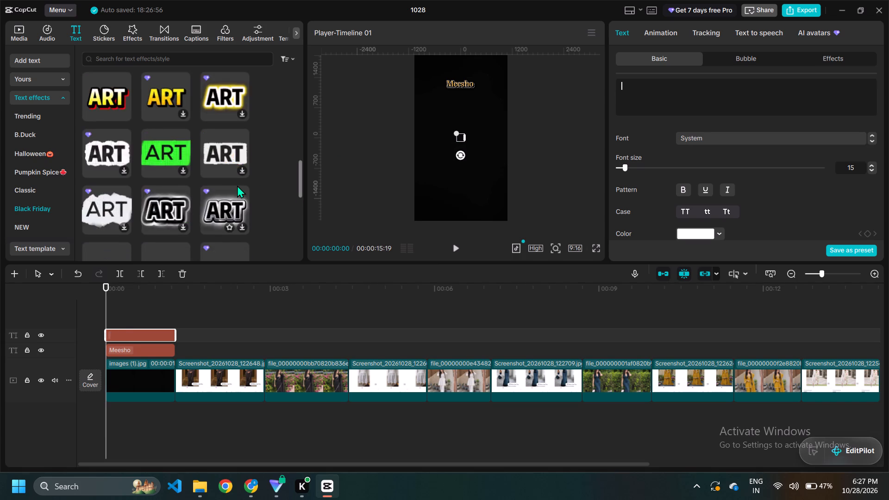
scroll(222, 196, down, 2)
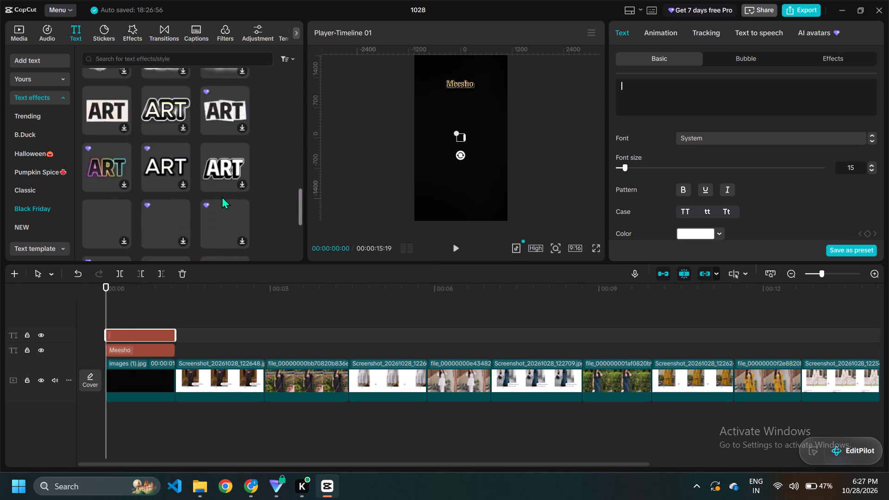
scroll(222, 196, down, 2)
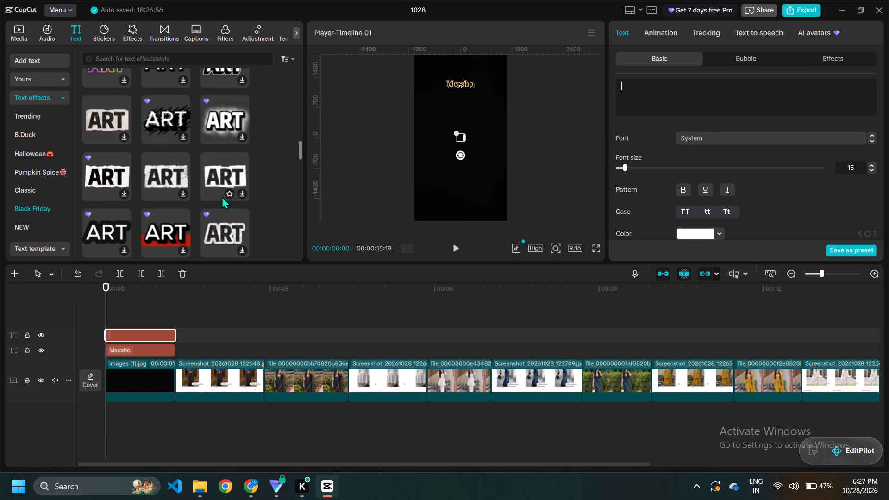
scroll(222, 196, down, 1)
scroll(222, 196, up, 3)
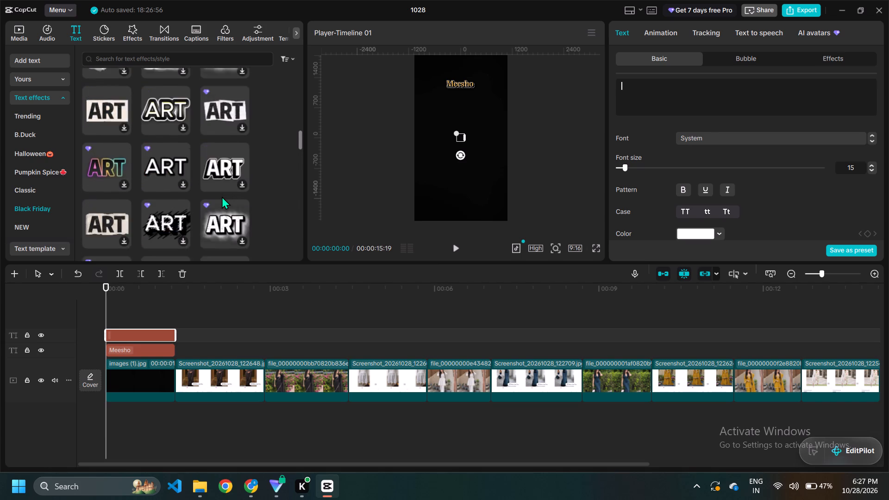
scroll(222, 196, up, 5)
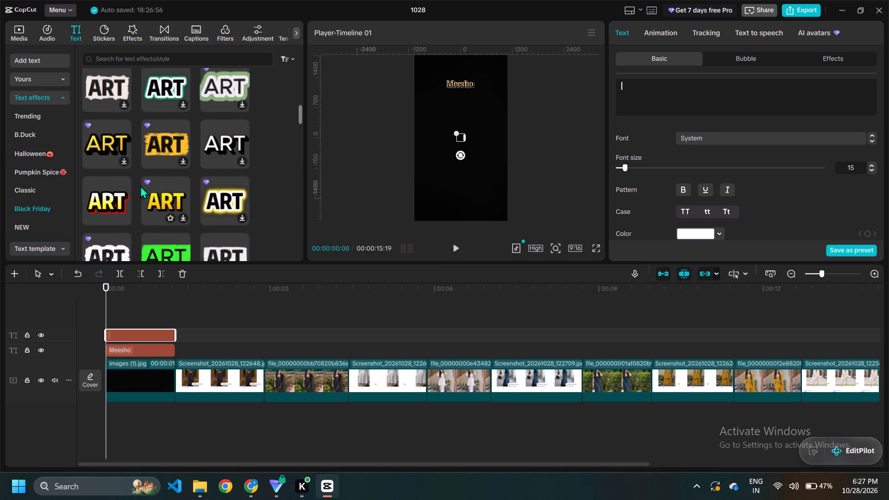
Enter Reality as the wording of the new text.
text(Rea)
text(liy)
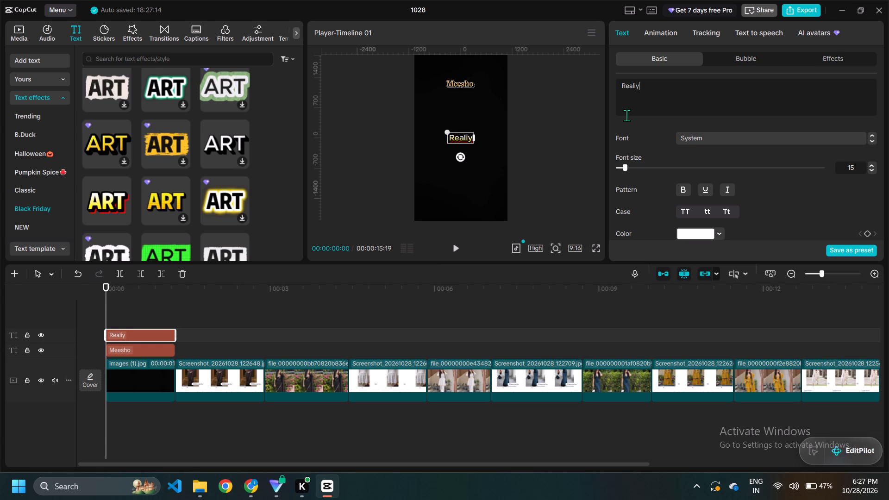
key(BackSpace)
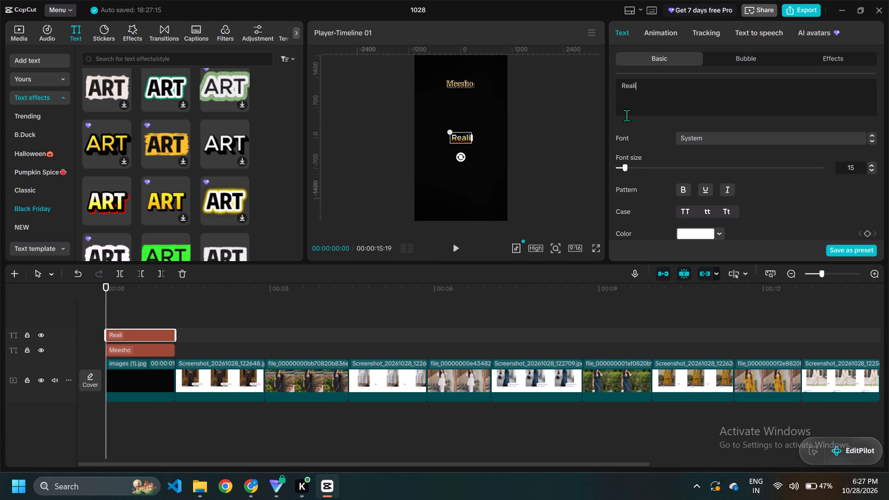
text(ty)
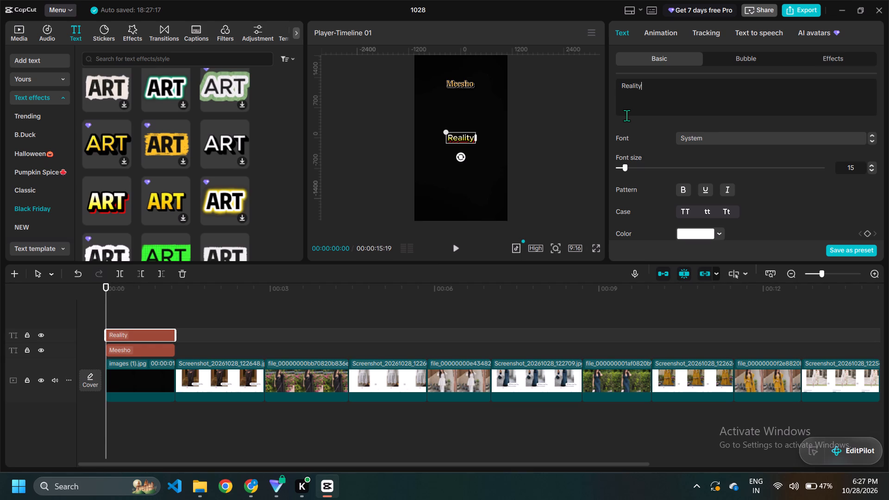
Add VS on its own line below Reality, with an empty line between the two words.
key(Return)
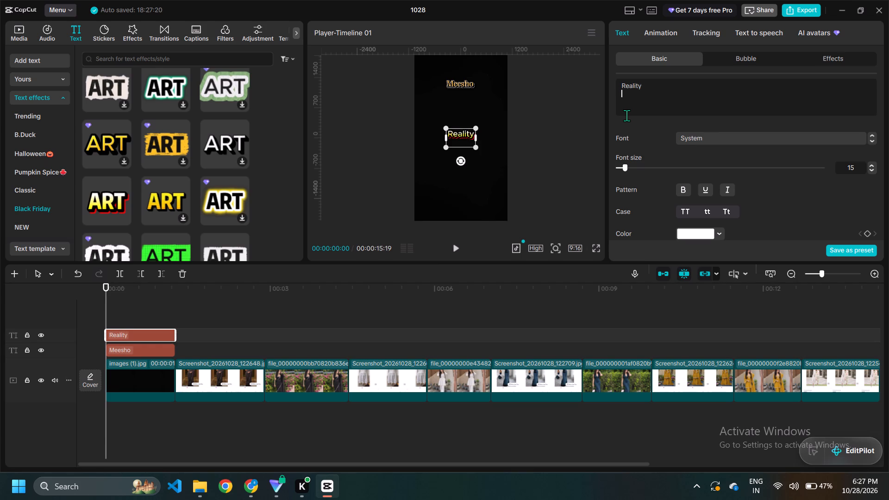
key(space)
key(space)
key(space)
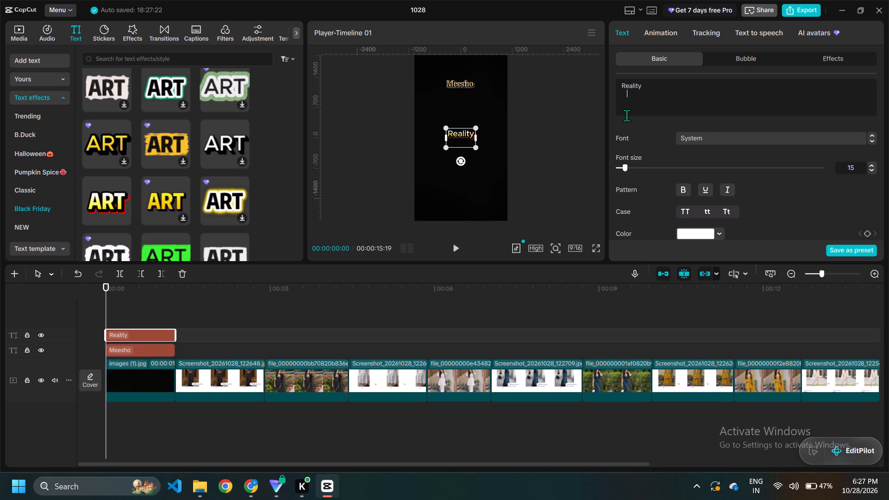
key(shift+v)
key(shift+s)
click(628, 95)
key(BackSpace)
key(BackSpace)
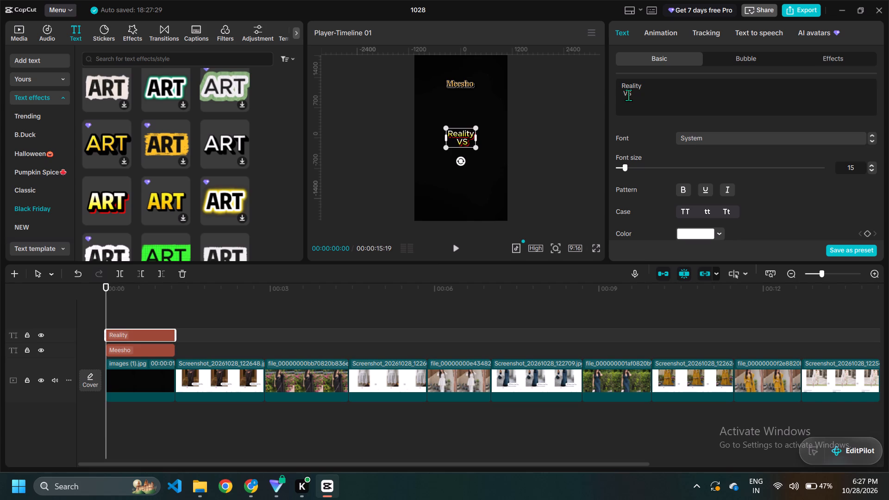
key(BackSpace)
click(641, 94)
key(Return)
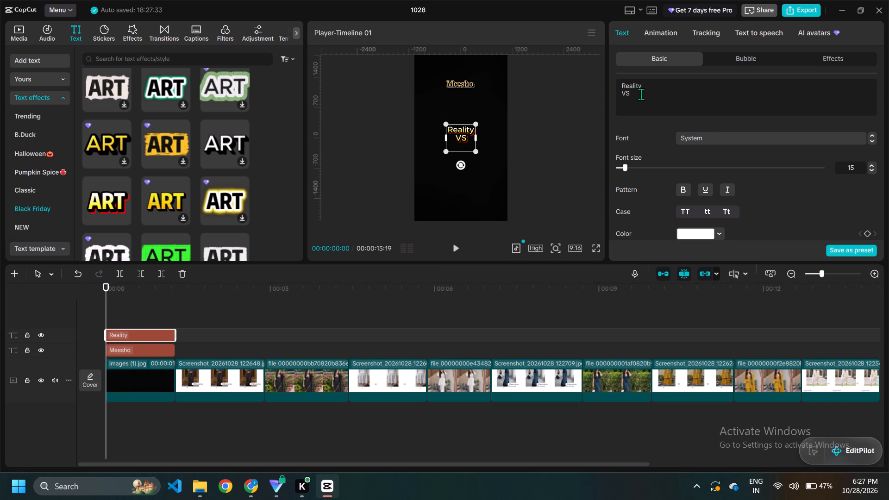
click(644, 89)
key(Return)
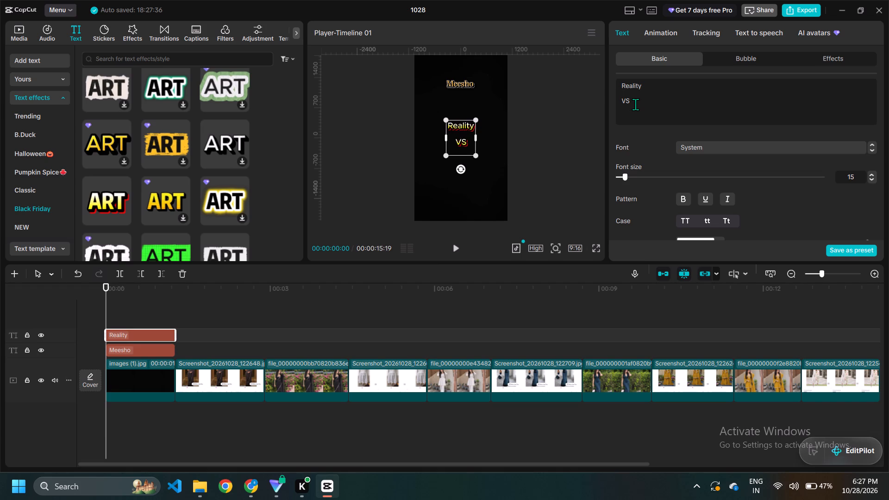
Add Expectations below VS as the third line of the text, separated from it by an empty line.
click(635, 104)
key(Return)
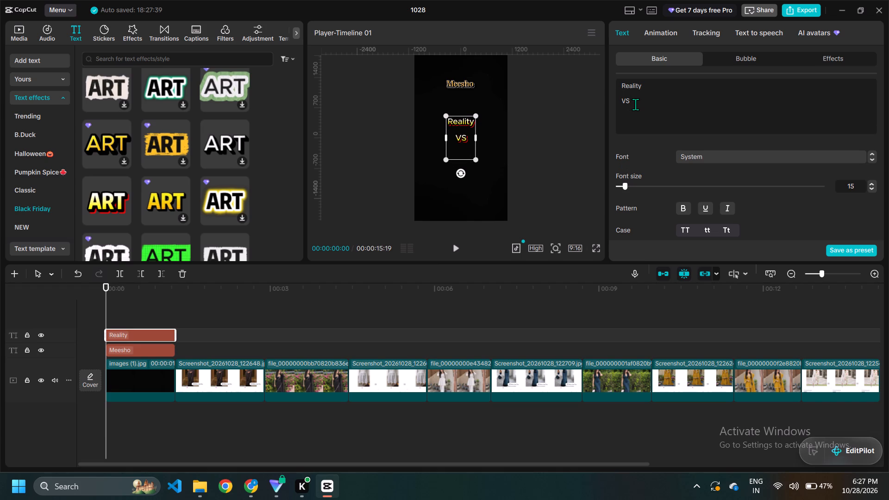
key(shift+e)
key(BackSpace)
key(BackSpace)
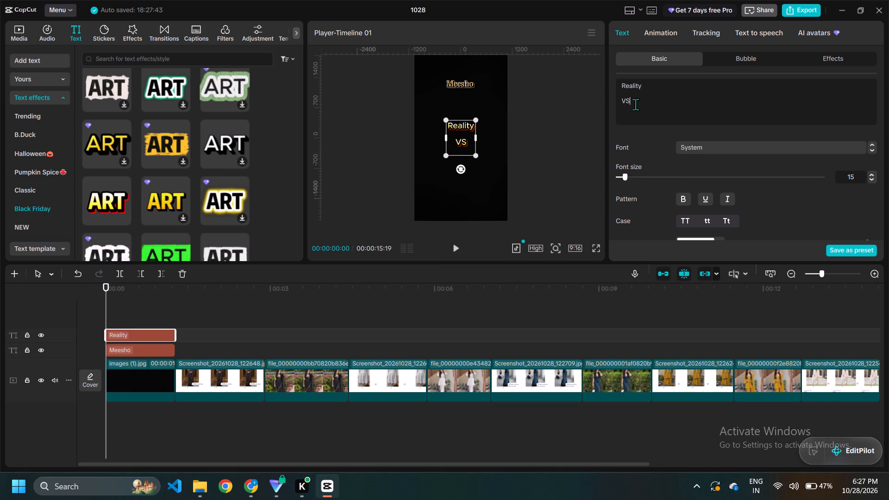
key(Return)
key(Return)
text(EE)
key(BackSpace)
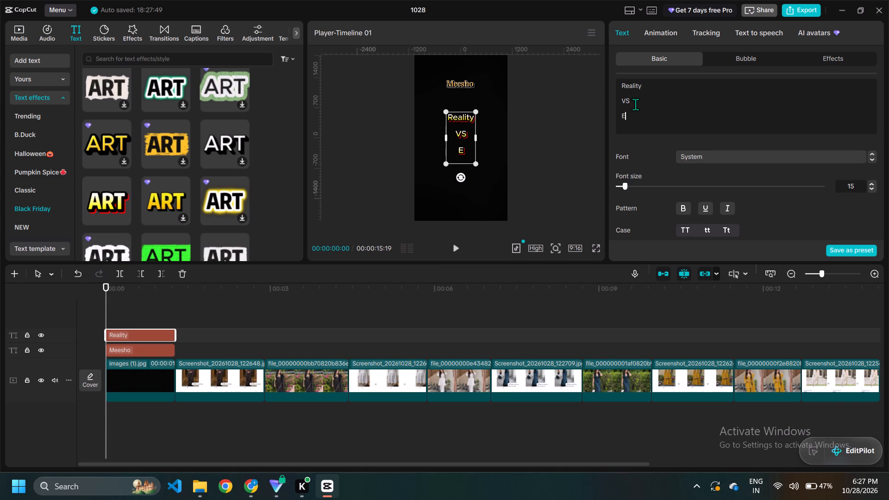
key(x)
text(pectations)
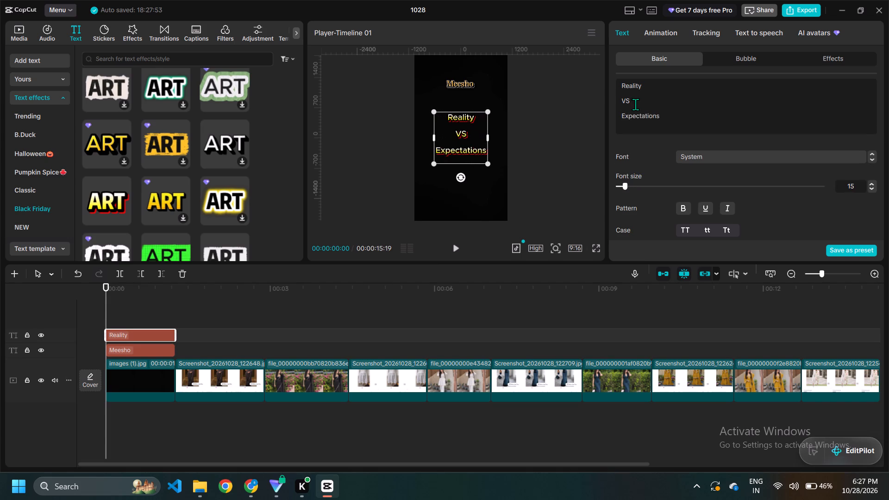
Enlarge the Reality VS Expectations text slightly and move it a little lower in the frame.
click(487, 166)
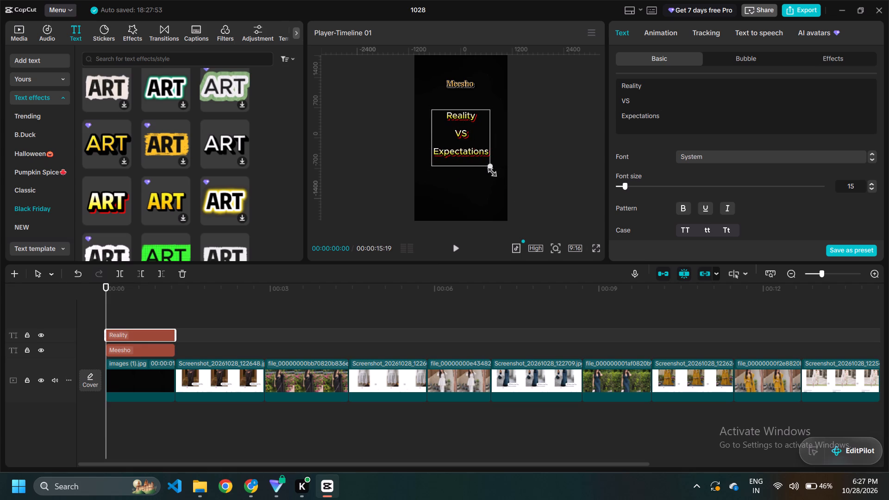
drag(475, 149, 476, 158)
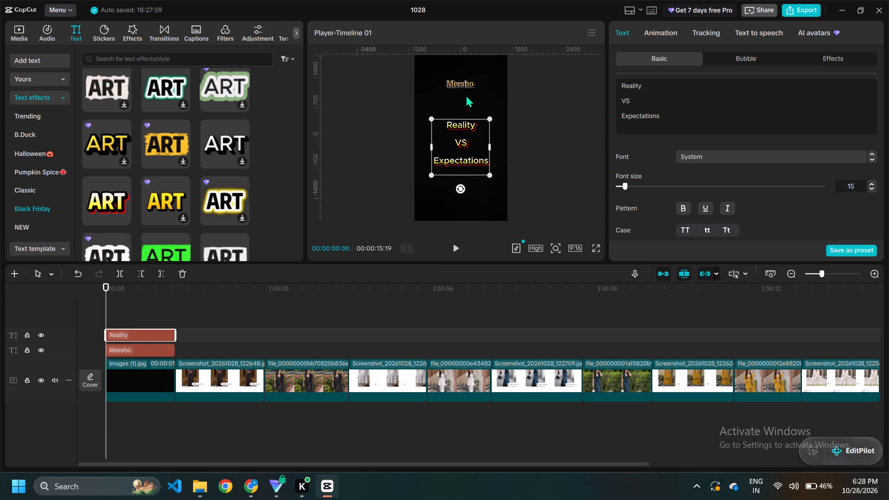
Enlarge the Meesho title to roughly twice its size, about as wide as the Reality VS Expectations text below it.
click(460, 85)
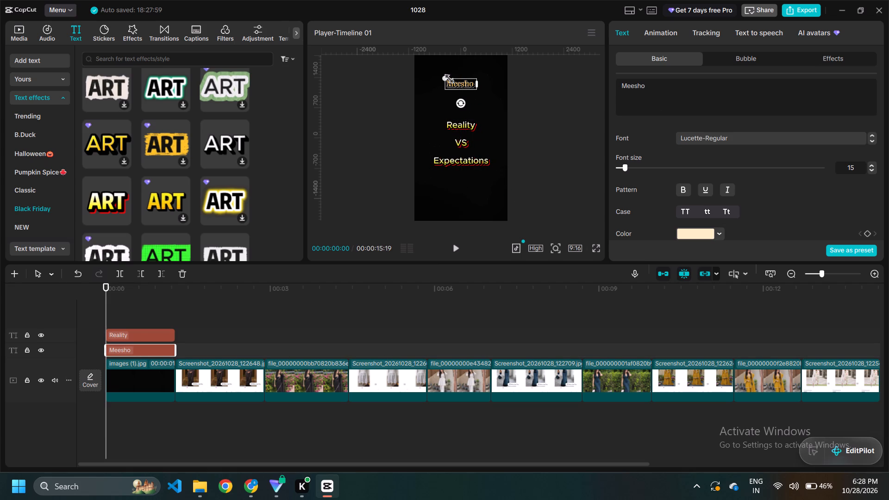
drag(444, 77, 416, 77)
click(458, 138)
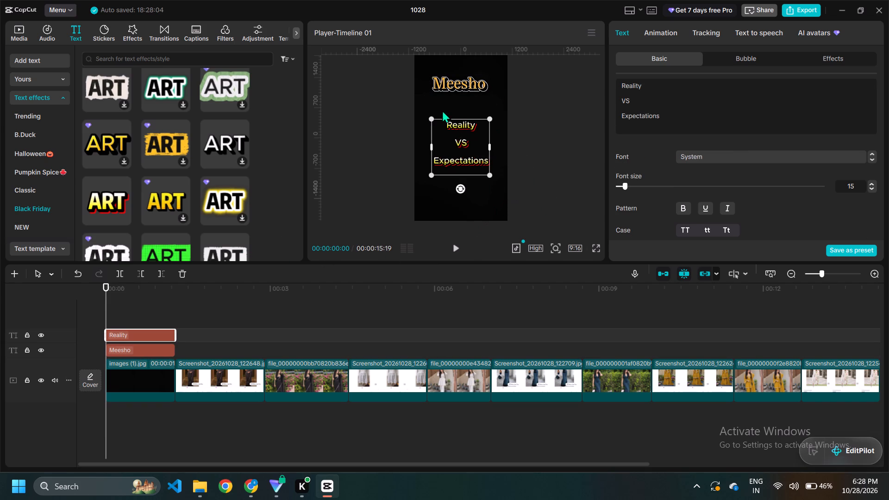
click(460, 76)
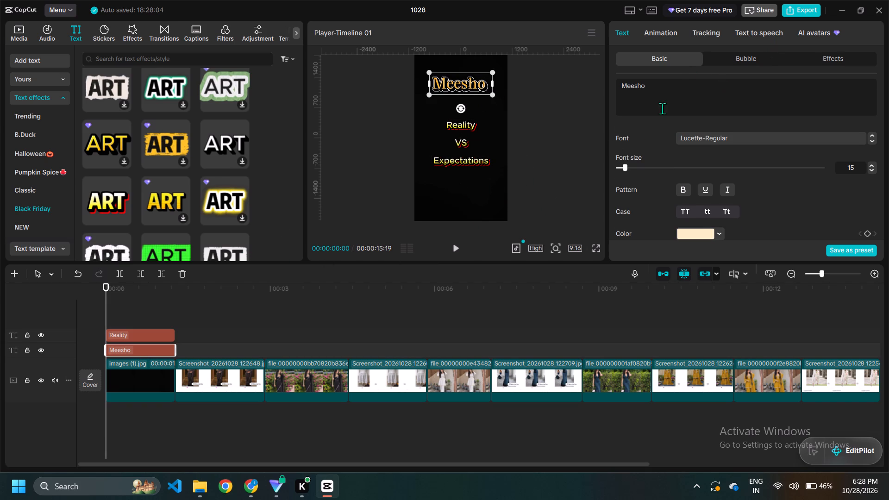
Choose the Lalezar font from the Classic fonts for the Reality VS Expectations text.
click(474, 150)
click(710, 159)
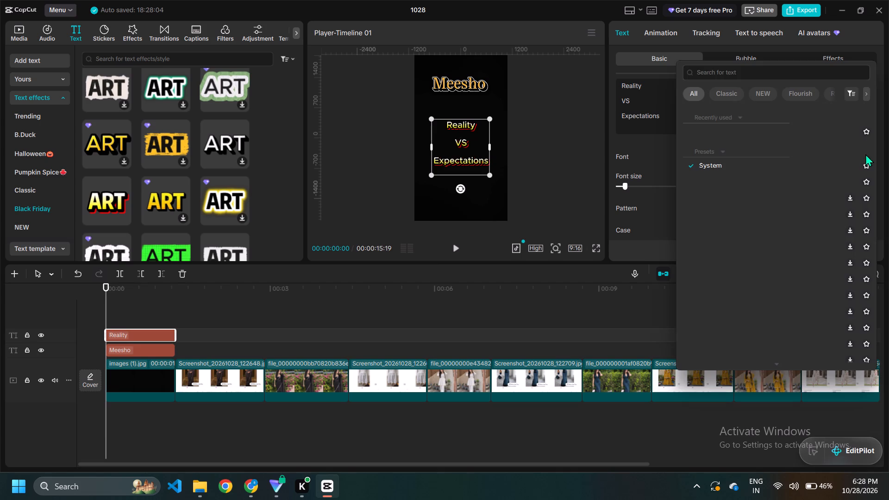
scroll(774, 209, down, 11)
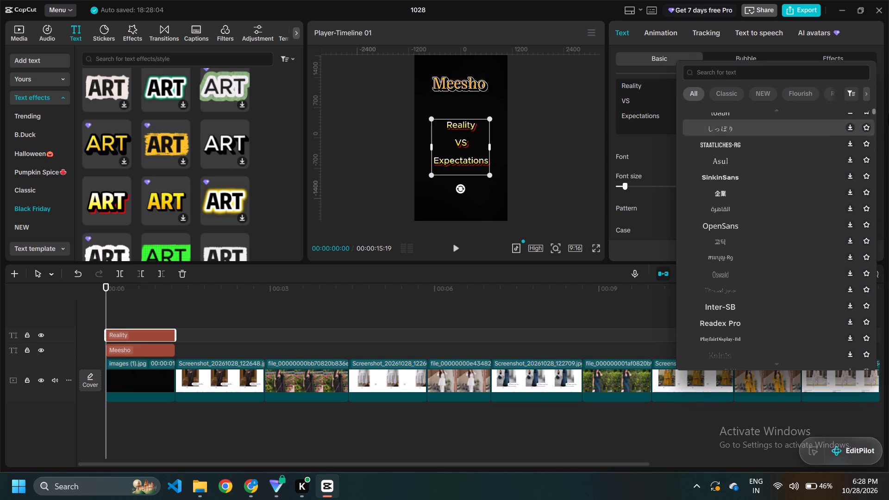
click(727, 97)
click(725, 94)
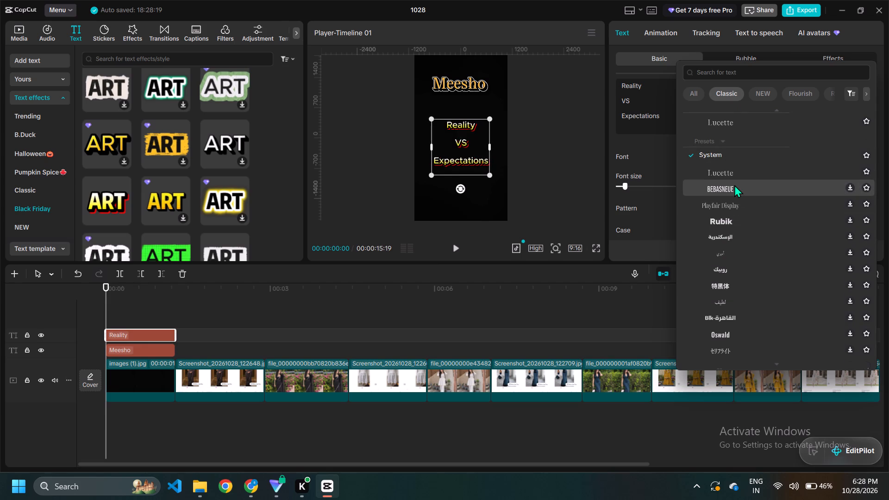
scroll(737, 193, down, 4)
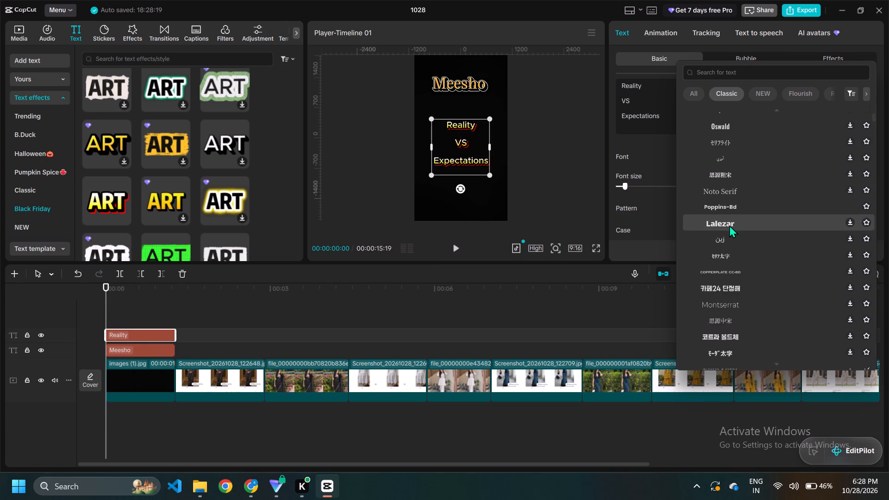
click(729, 225)
scroll(729, 225, down, 4)
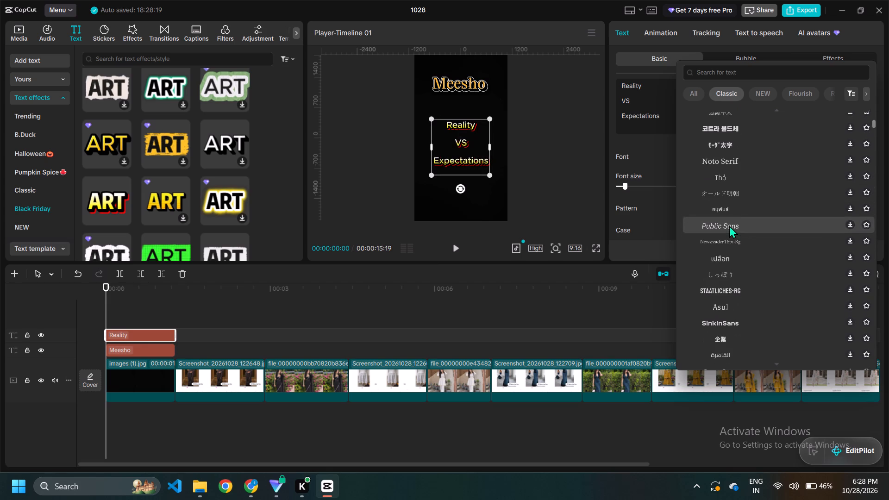
click(713, 158)
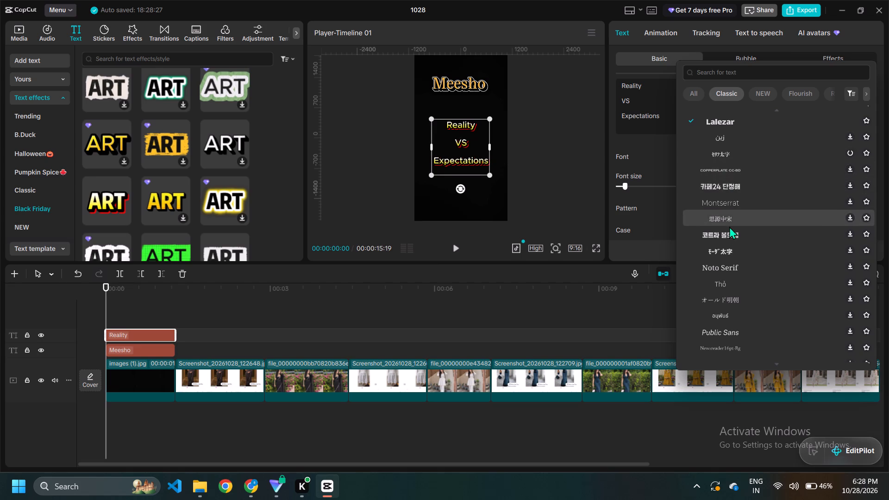
Change the Reality VS Expectations text to the Bookman Old Style Bold Italic system font.
scroll(732, 233, down, 6)
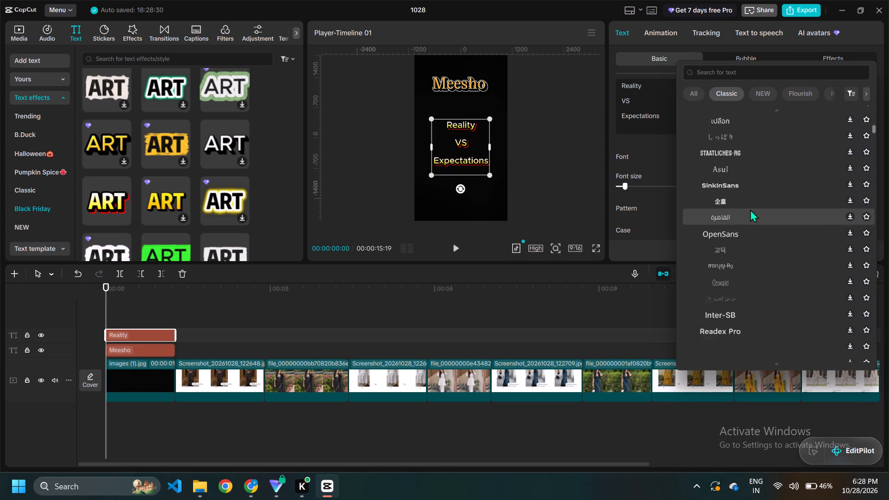
scroll(750, 209, down, 9)
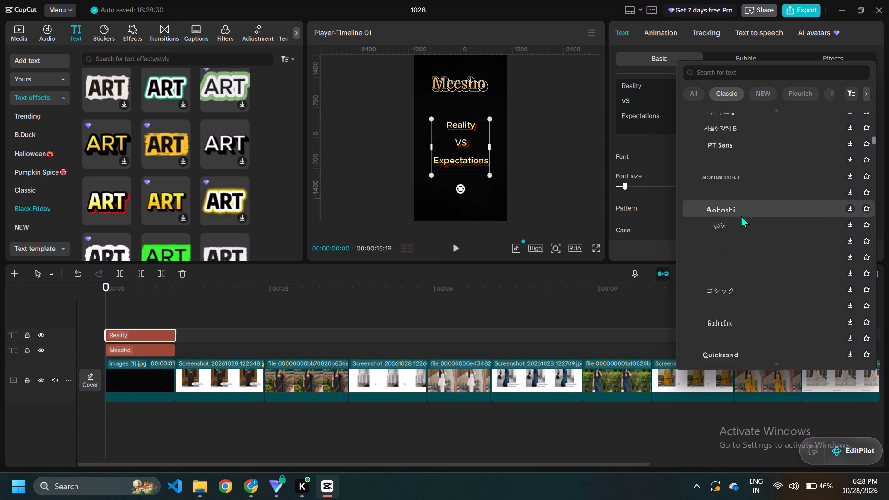
scroll(741, 215, down, 7)
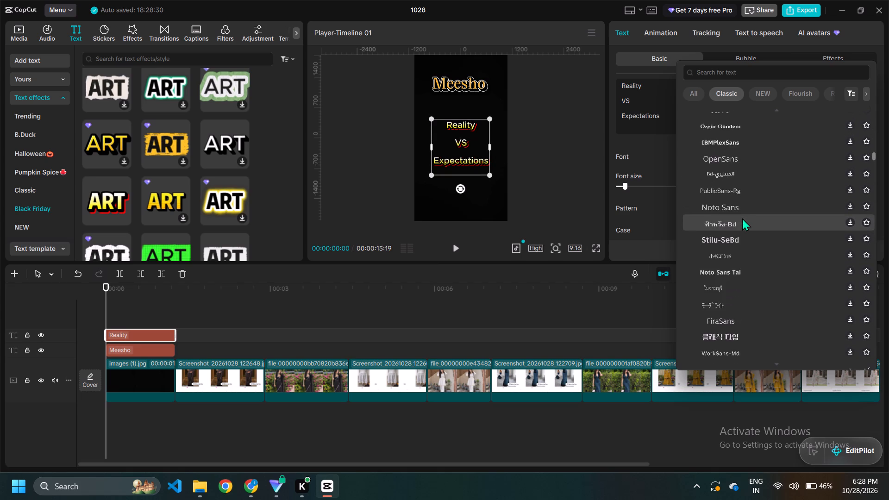
scroll(742, 218, down, 1)
scroll(751, 254, down, 5)
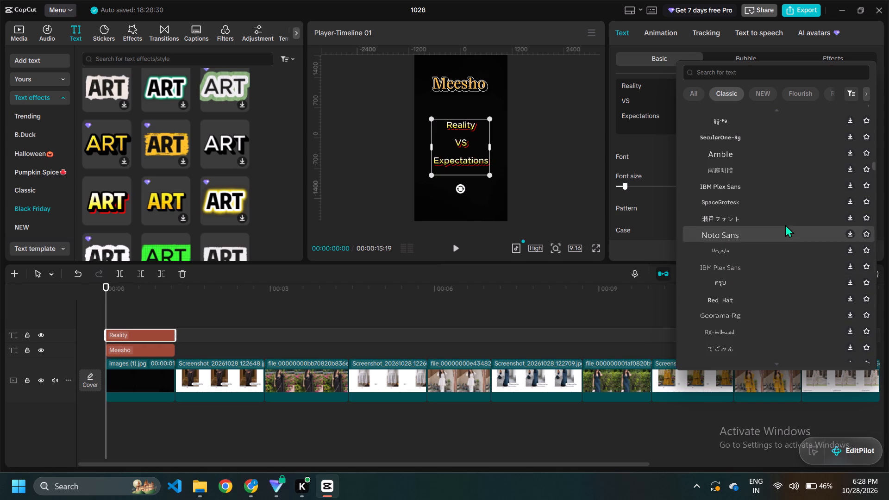
scroll(744, 277, down, 4)
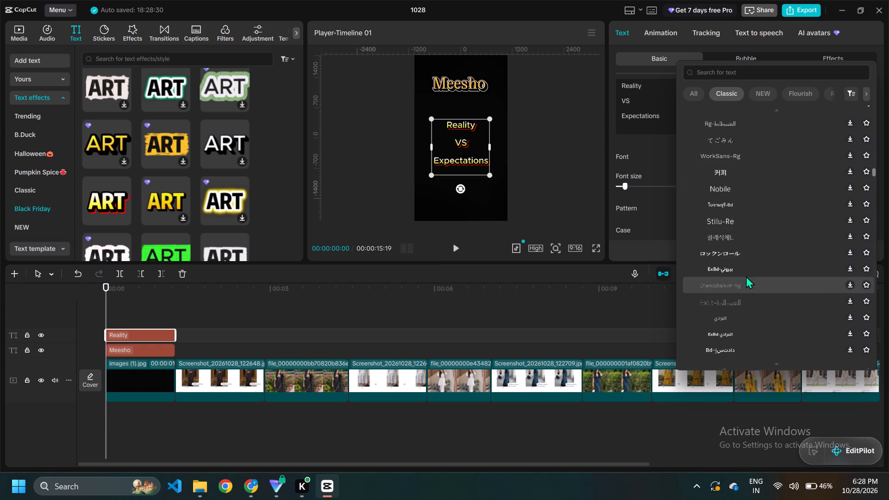
scroll(733, 283, down, 18)
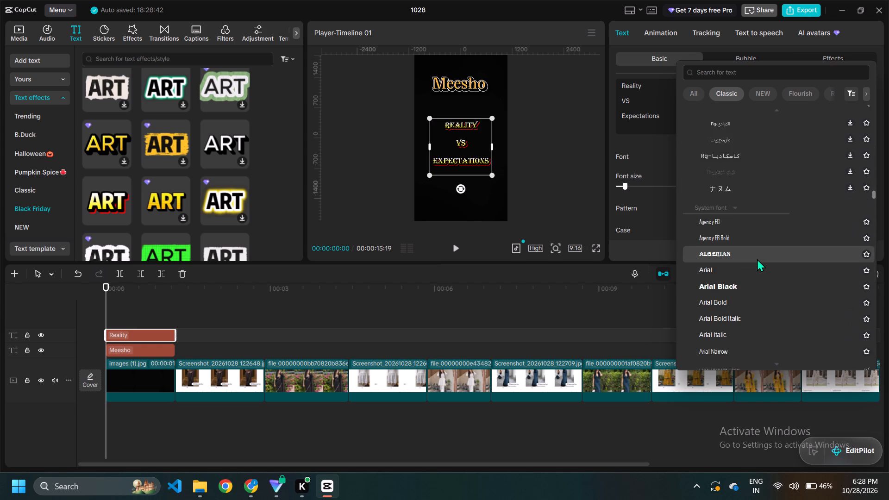
scroll(756, 259, down, 4)
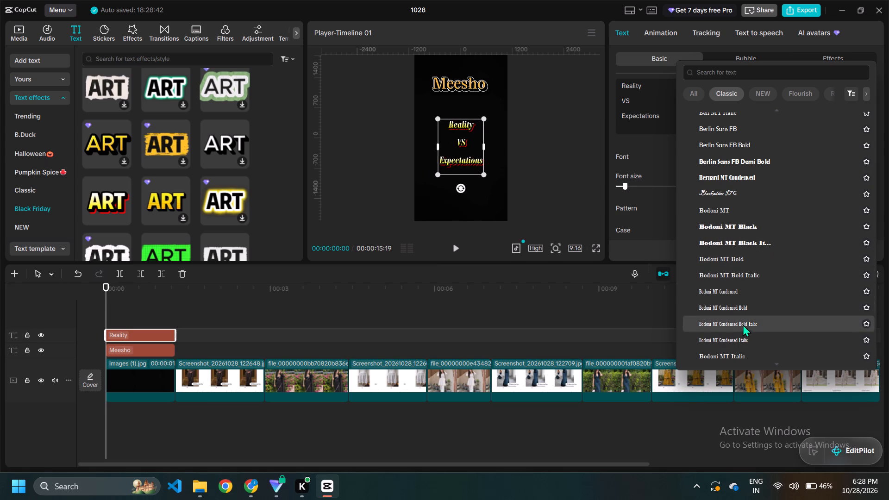
scroll(743, 328, down, 5)
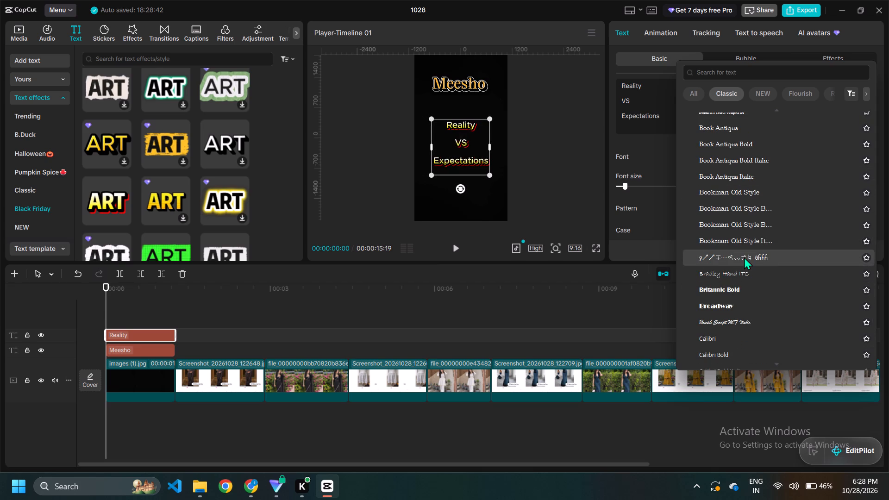
click(743, 224)
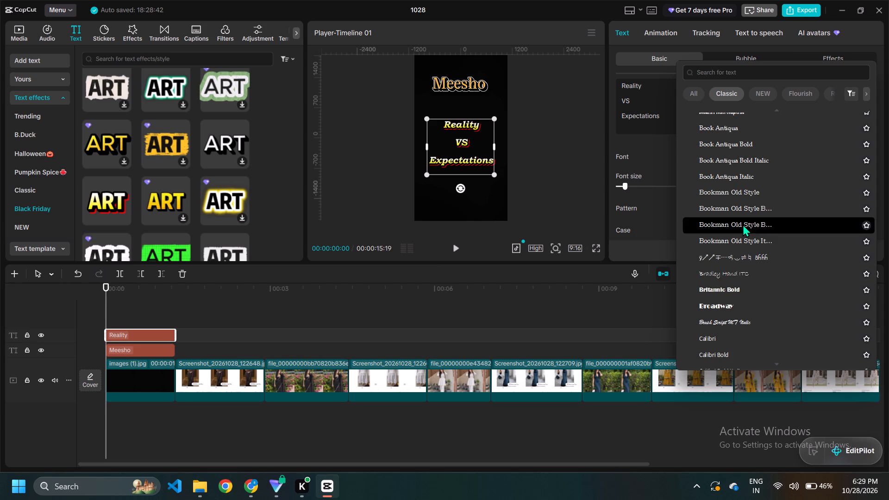
Browse the text effect categories and add a new text with the Black Friday effect of white lettering on a pink brush stroke.
click(130, 353)
scroll(182, 145, up, 4)
scroll(191, 202, up, 1)
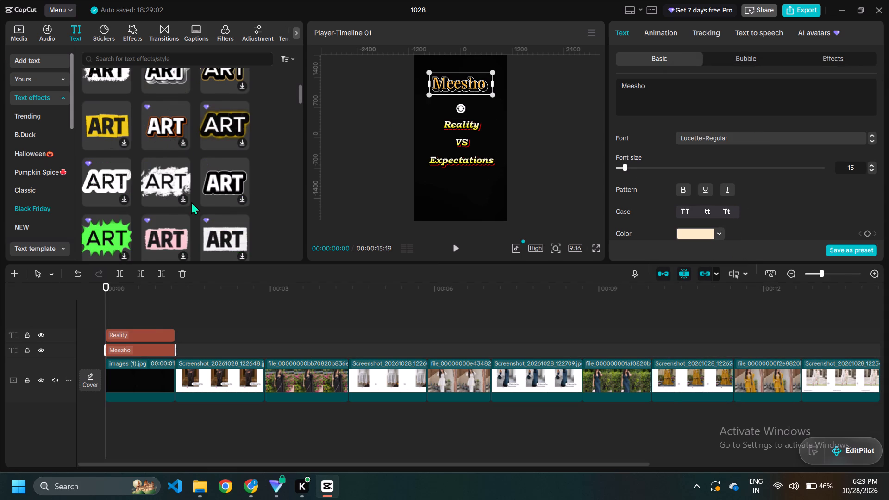
scroll(191, 202, up, 8)
scroll(151, 156, down, 1)
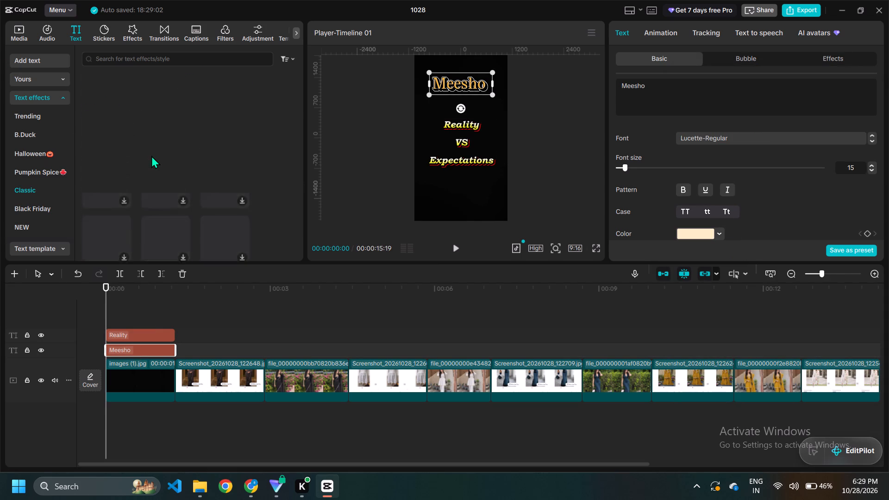
scroll(151, 156, up, 3)
scroll(151, 156, down, 4)
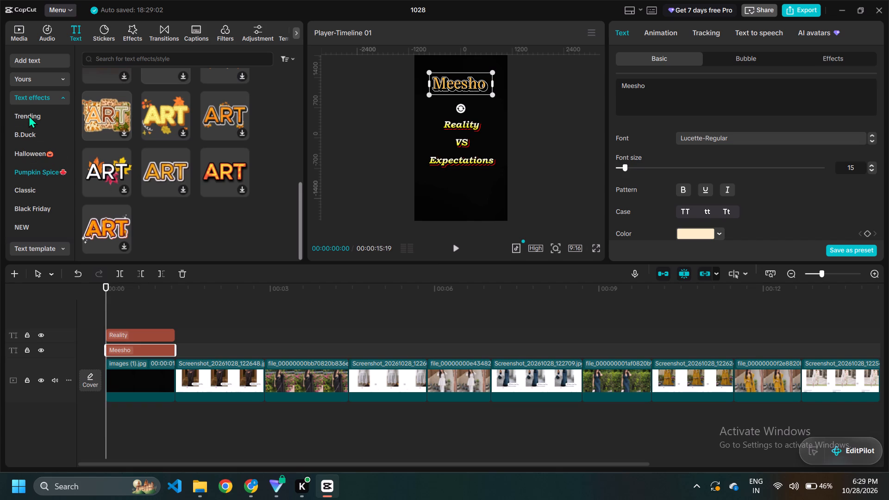
click(30, 115)
click(31, 132)
click(24, 148)
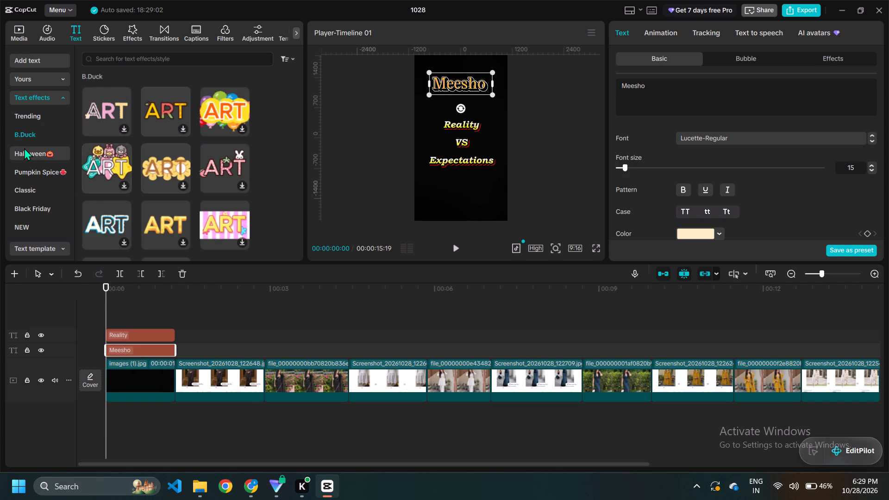
click(31, 167)
click(31, 185)
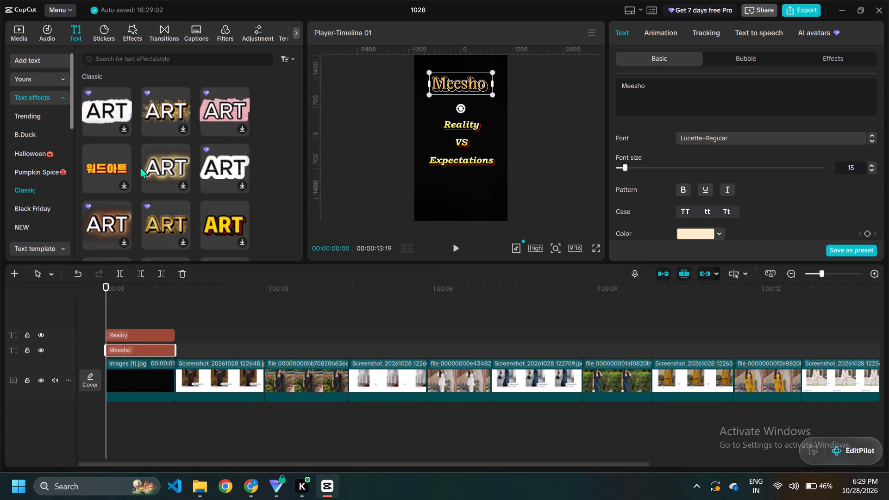
click(40, 206)
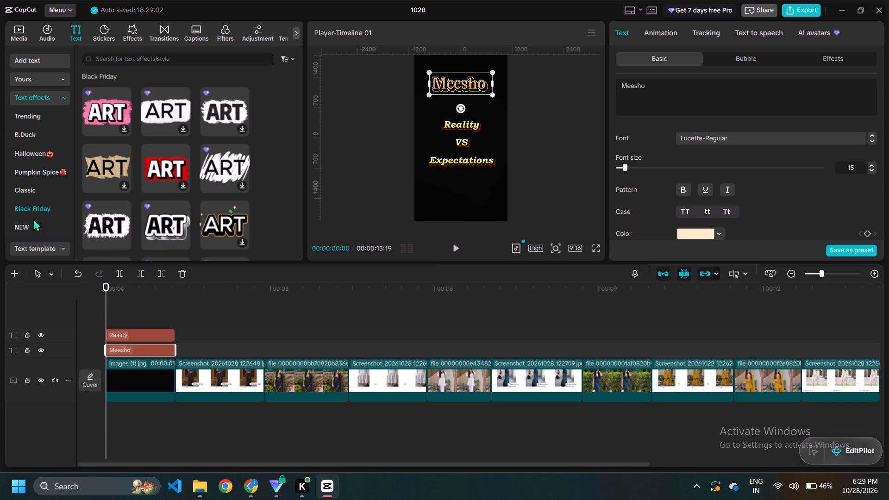
click(105, 108)
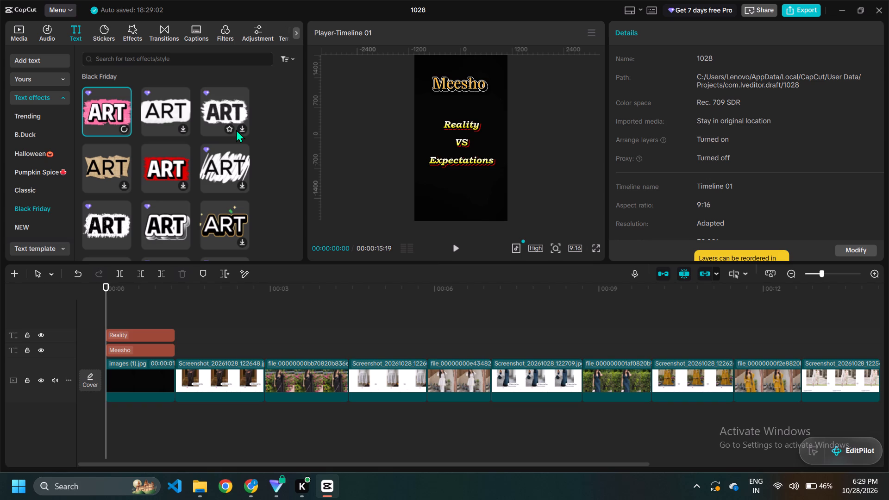
click(143, 340)
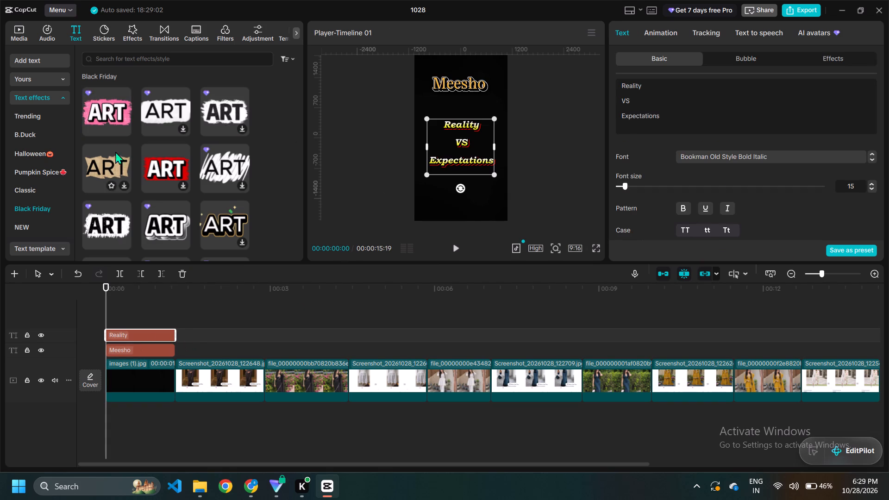
click(115, 121)
click(123, 126)
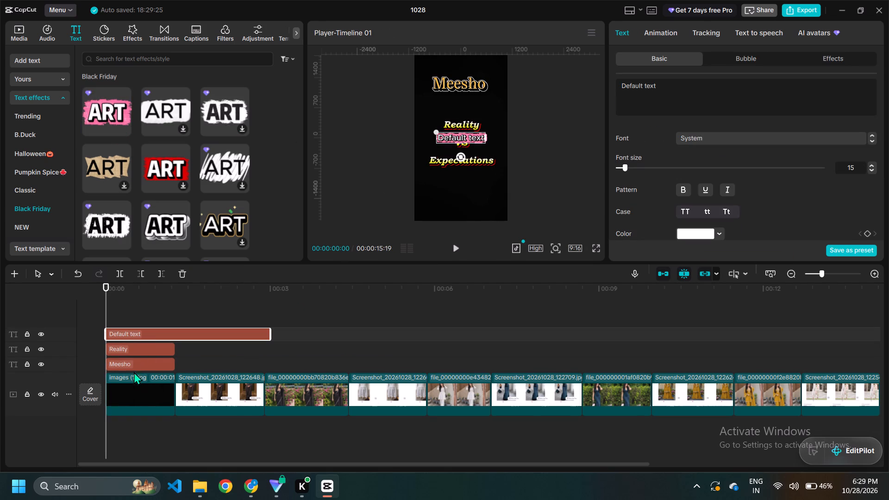
Delete the old Meesho text clip from the timeline.
click(134, 369)
click(185, 273)
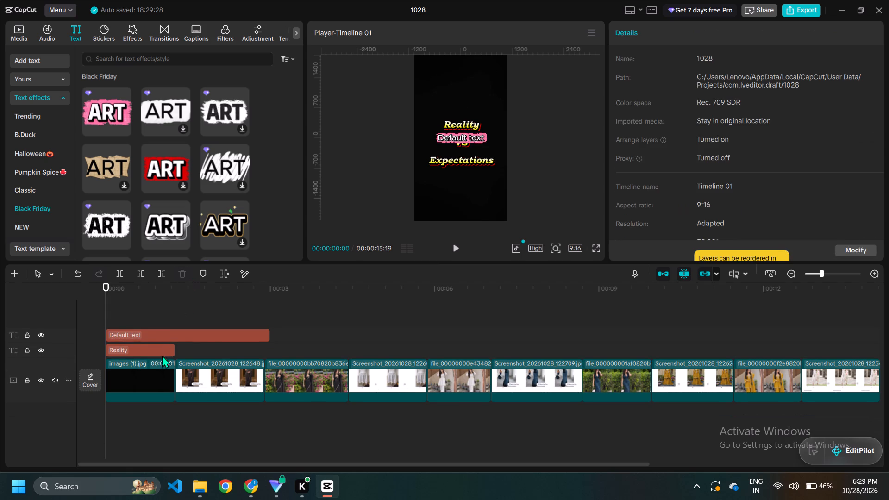
Trim the Default text clip to end together with the black opening image.
click(169, 329)
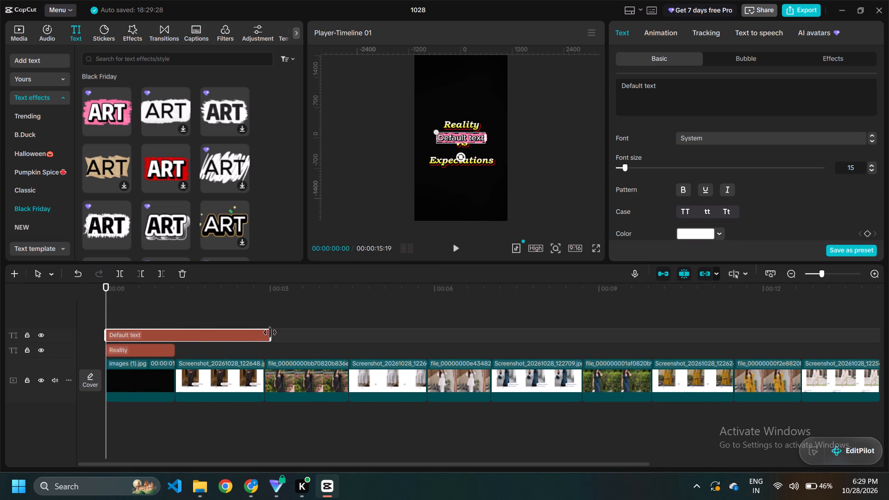
drag(270, 332, 172, 332)
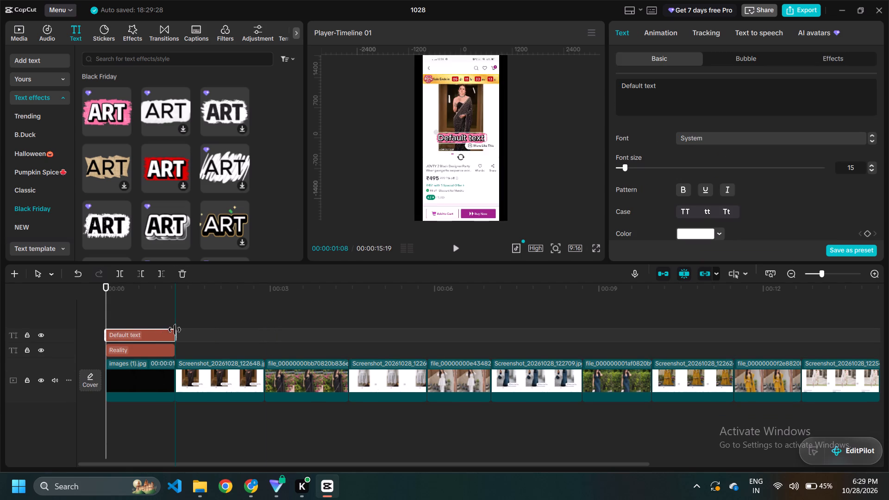
Move the pink Default text up above Reality VS Expectations, where the old Meesho title was.
drag(464, 135, 464, 81)
click(464, 81)
Replace the Default text wording with Meesho, with a capital M.
drag(666, 84, 550, 96)
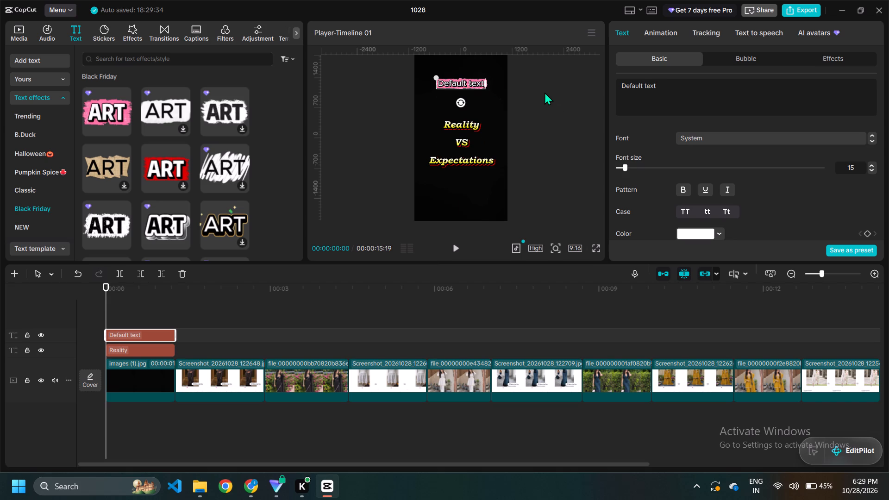
key(BackSpace)
key(BackSpace)
key(BackSpace)
key(BackSpace)
key(BackSpace)
key(BackSpace)
key(BackSpace)
key(BackSpace)
key(BackSpace)
key(BackSpace)
key(BackSpace)
key(BackSpace)
key(BackSpace)
key(BackSpace)
key(BackSpace)
key(BackSpace)
key(BackSpace)
key(BackSpace)
key(BackSpace)
key(BackSpace)
key(BackSpace)
key(BackSpace)
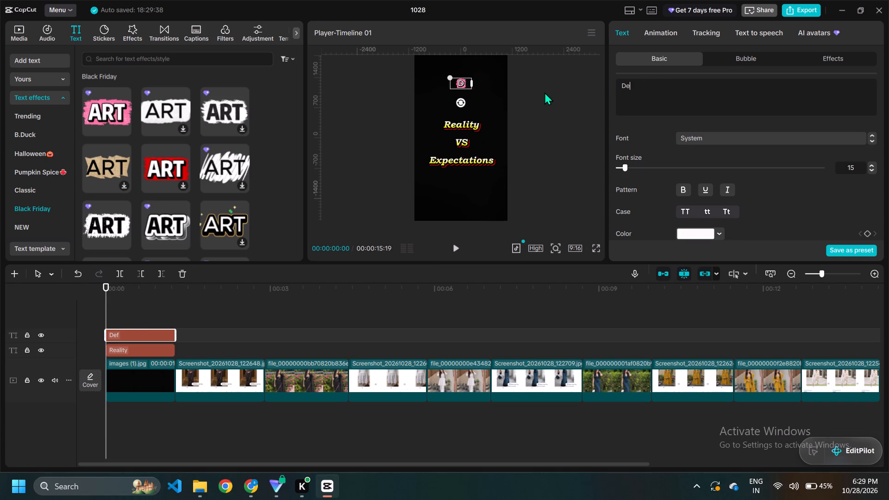
text(meesho)
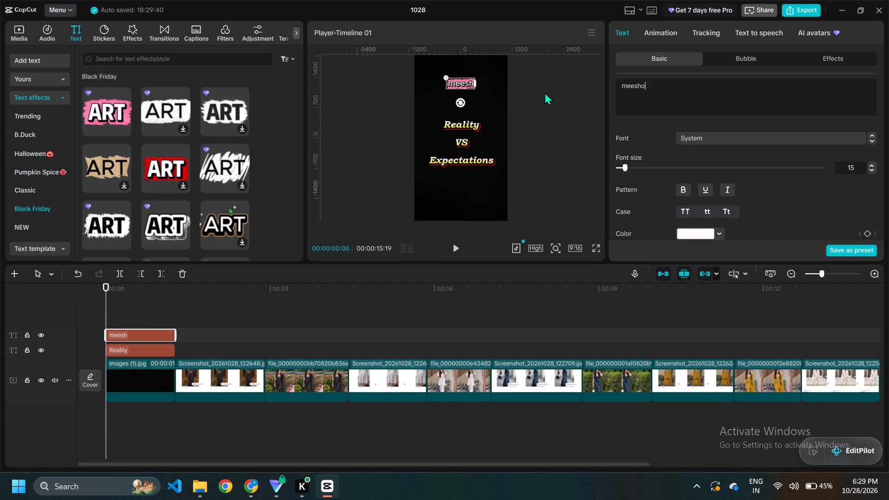
key(space)
key(BackSpace)
key(BackSpace)
key(BackSpace)
key(BackSpace)
key(BackSpace)
key(BackSpace)
key(BackSpace)
key(BackSpace)
key(BackSpace)
key(BackSpace)
key(BackSpace)
key(BackSpace)
key(BackSpace)
key(BackSpace)
key(BackSpace)
key(BackSpace)
key(BackSpace)
key(BackSpace)
key(BackSpace)
key(BackSpace)
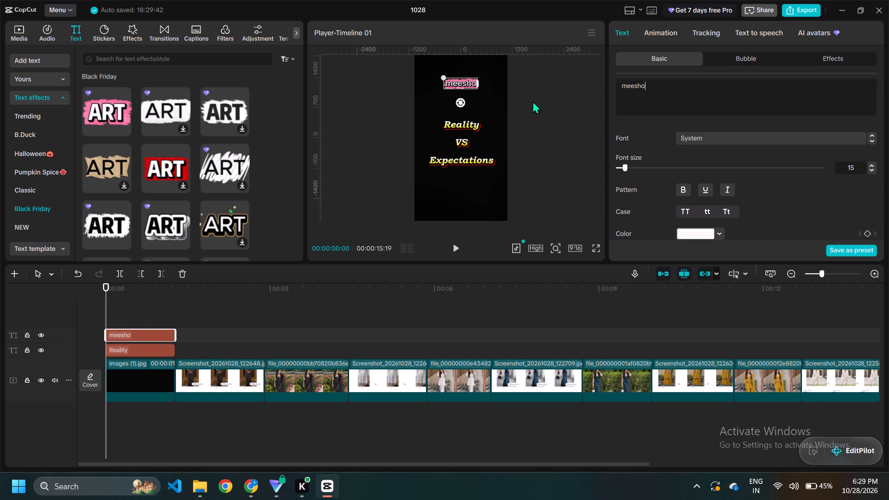
text(Meesho)
Enlarge the pink Meesho title to nearly the width of the Expectations line below.
drag(442, 78, 430, 78)
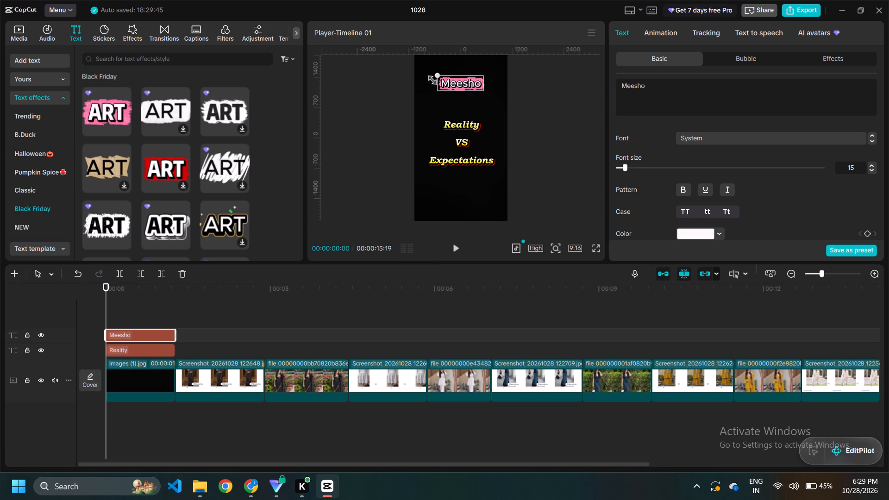
drag(430, 78, 419, 81)
Change the Meesho title to the Century system font.
click(734, 135)
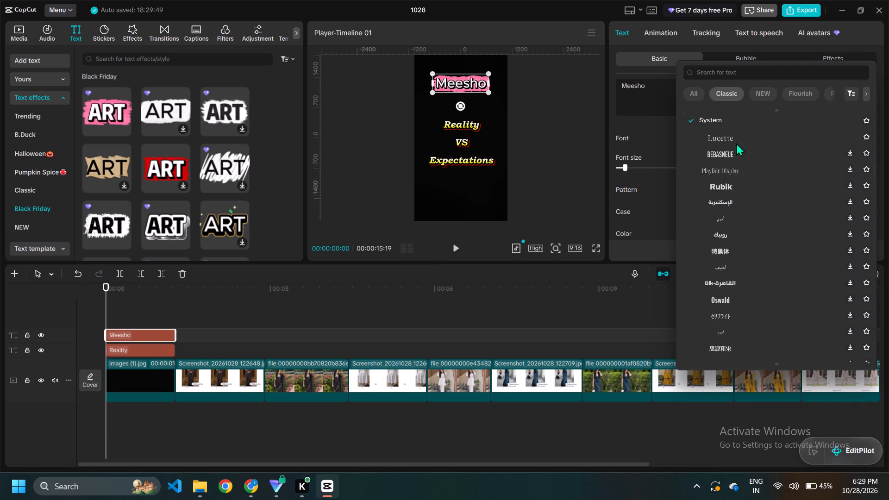
scroll(750, 165, down, 20)
scroll(750, 165, down, 10)
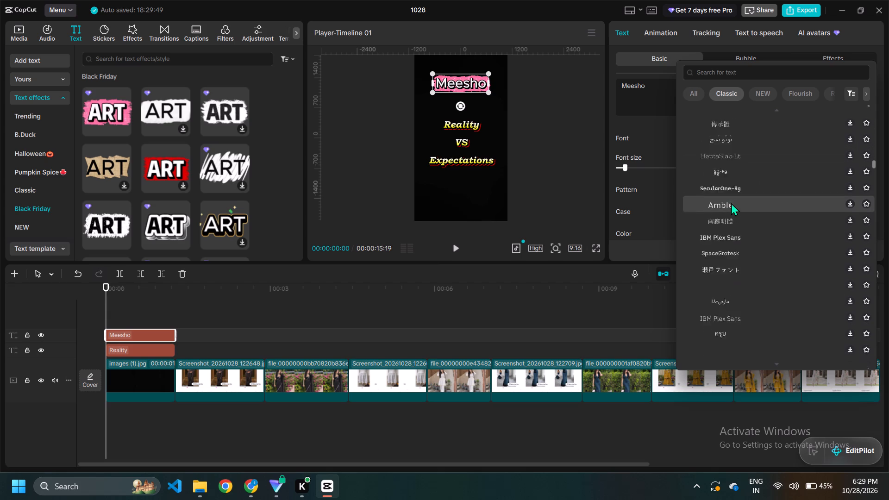
scroll(731, 203, down, 20)
scroll(731, 203, down, 20)
scroll(731, 203, down, 3)
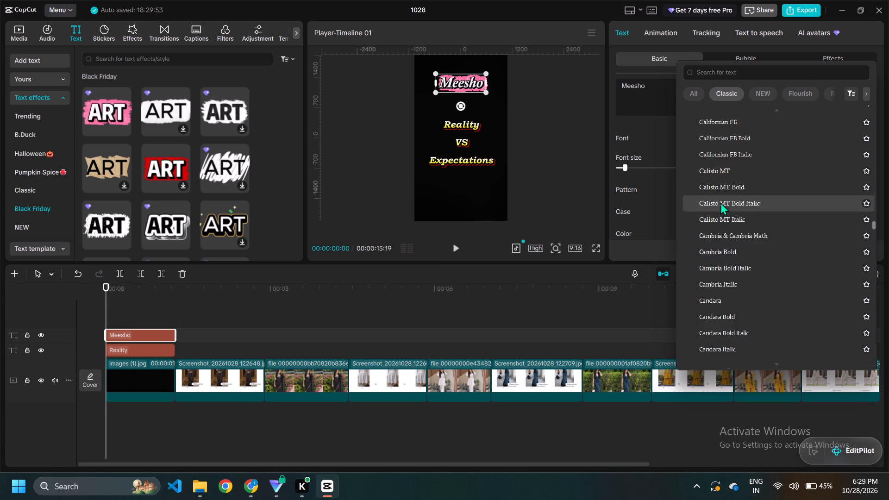
scroll(720, 202, down, 2)
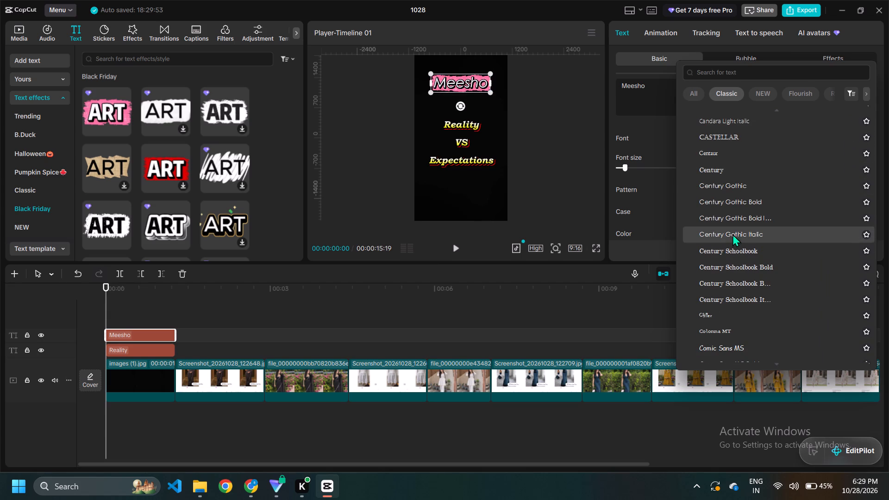
click(756, 170)
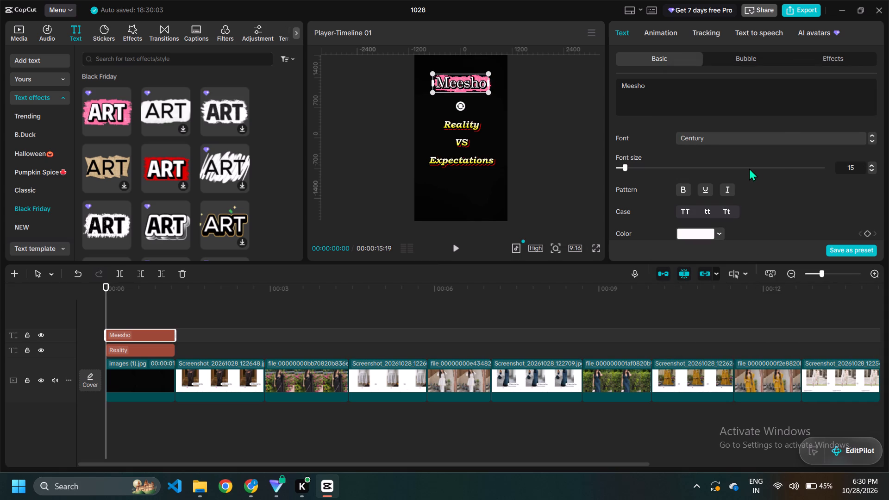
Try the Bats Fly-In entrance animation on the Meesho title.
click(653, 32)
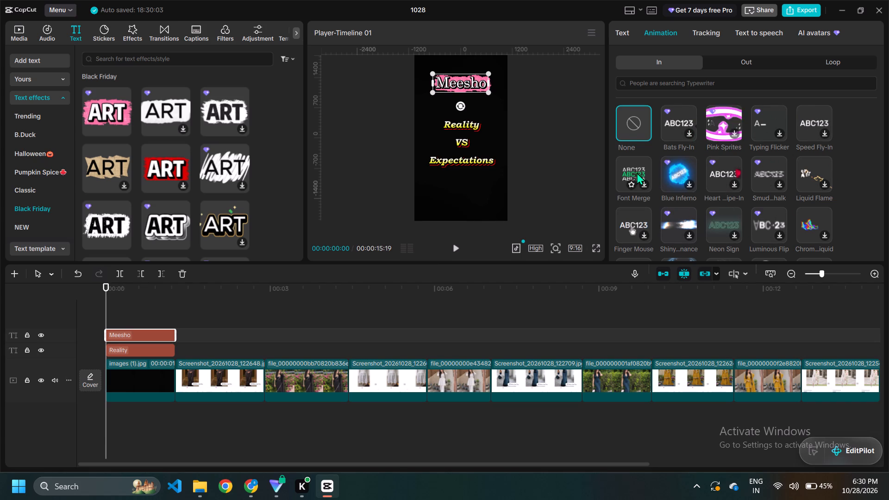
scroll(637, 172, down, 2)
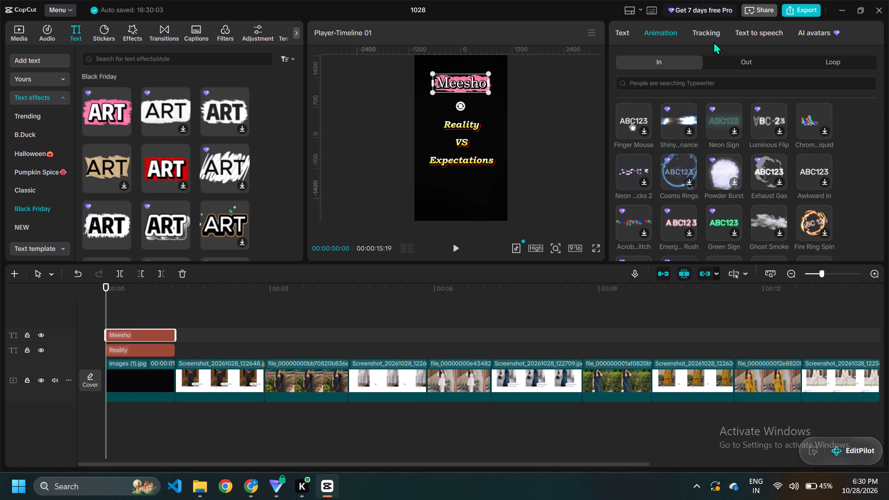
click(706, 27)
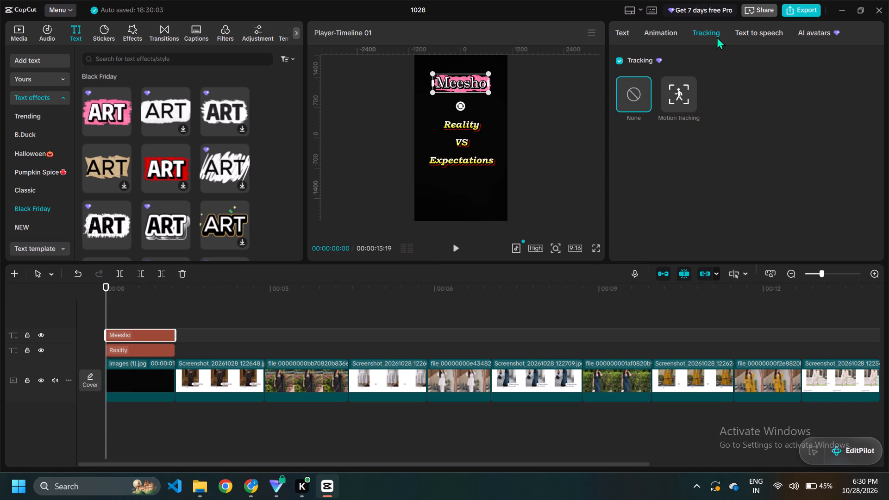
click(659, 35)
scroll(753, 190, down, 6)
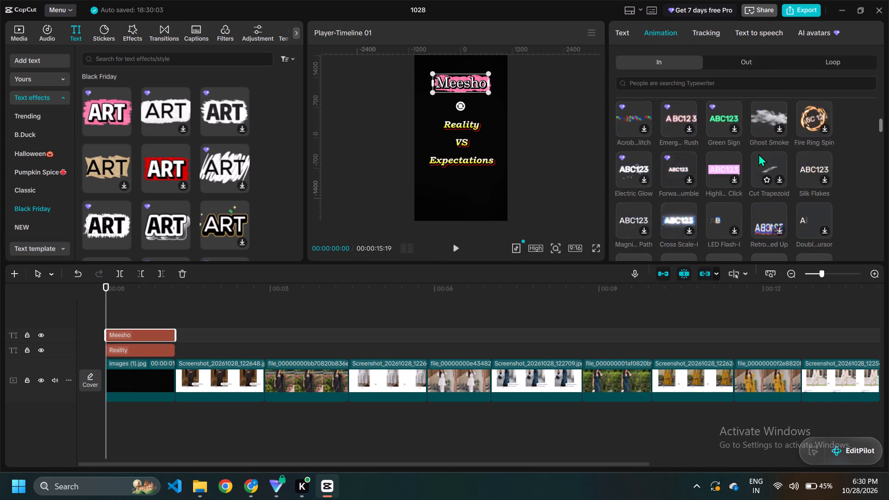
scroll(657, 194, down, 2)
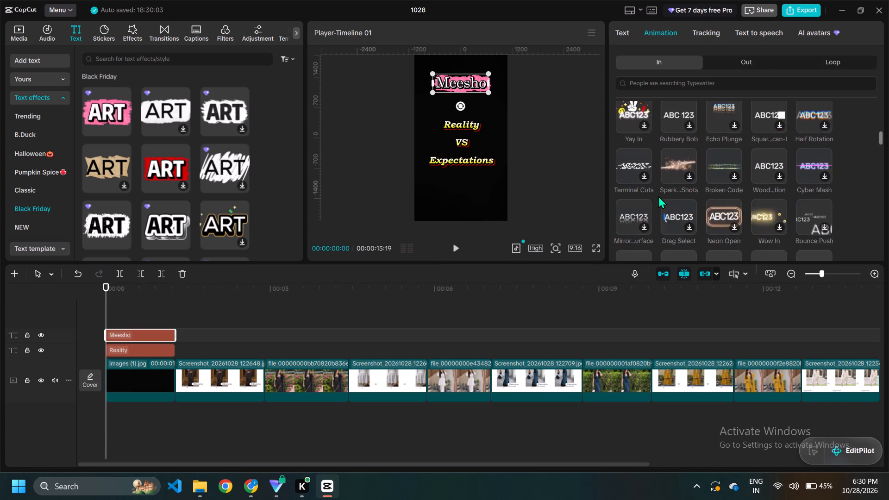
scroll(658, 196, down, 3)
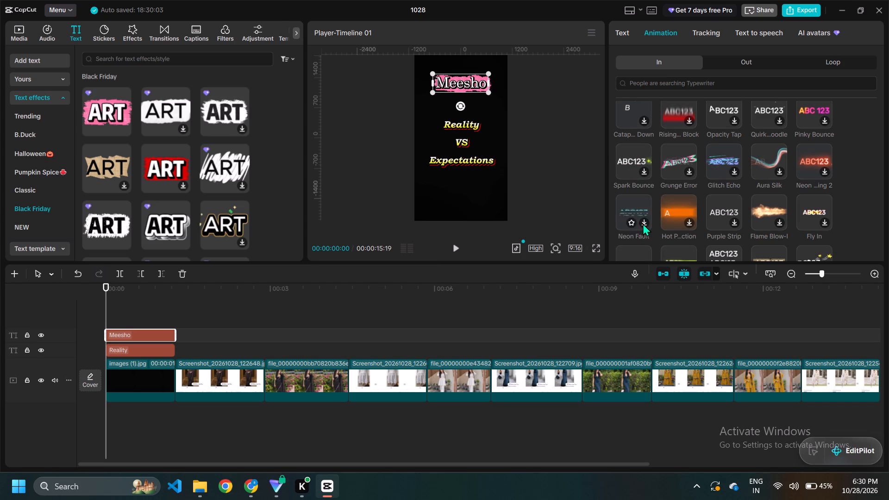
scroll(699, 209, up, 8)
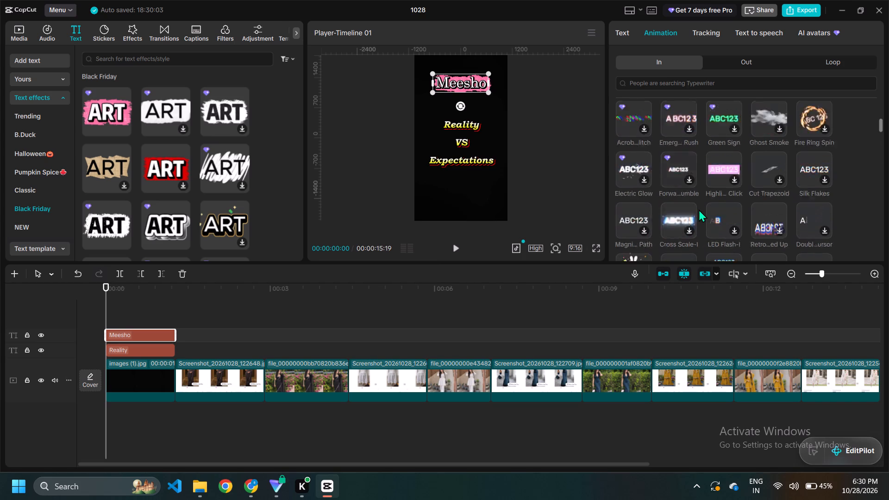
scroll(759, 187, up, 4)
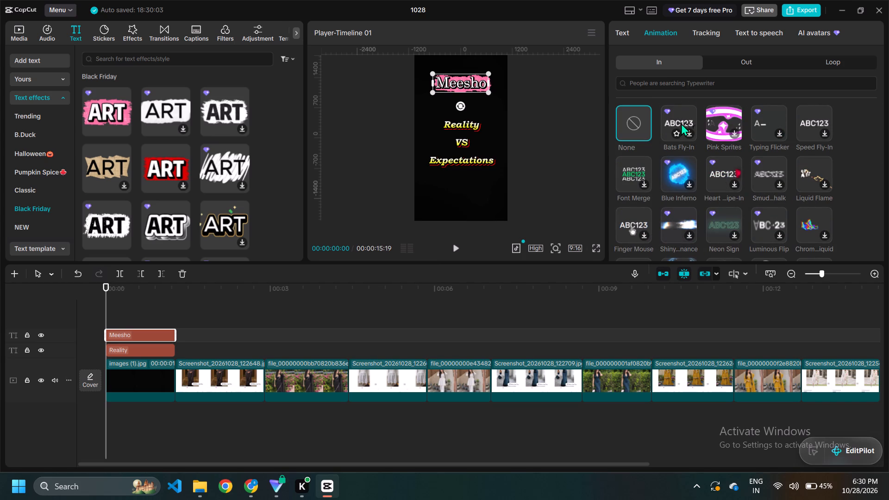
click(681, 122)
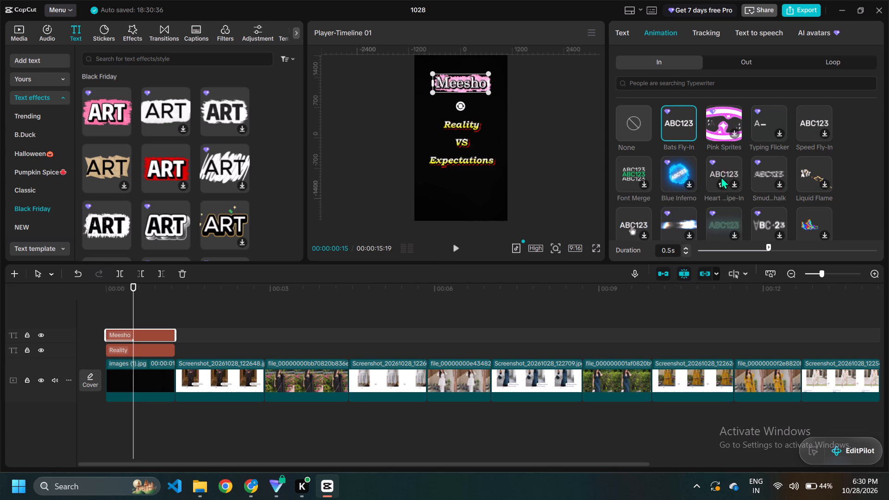
Apply the Heart Wipe-In entrance animation to the Meesho title with a 0.9 s duration.
click(721, 165)
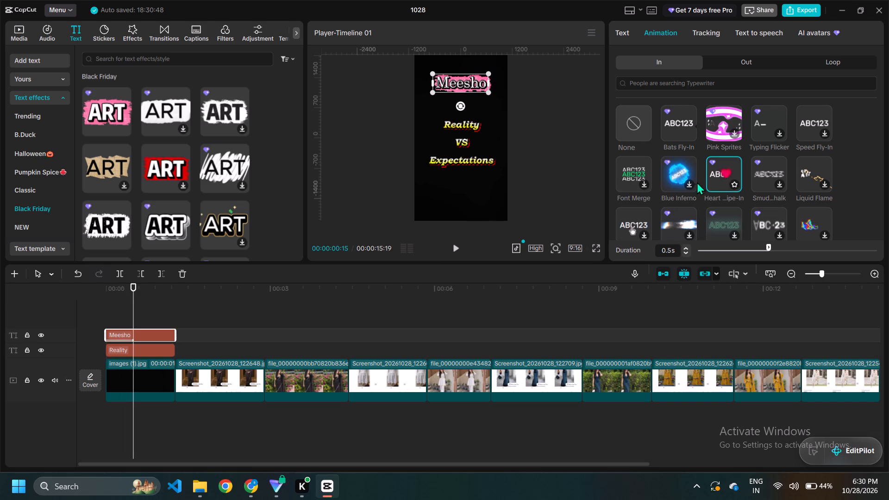
drag(780, 247, 826, 245)
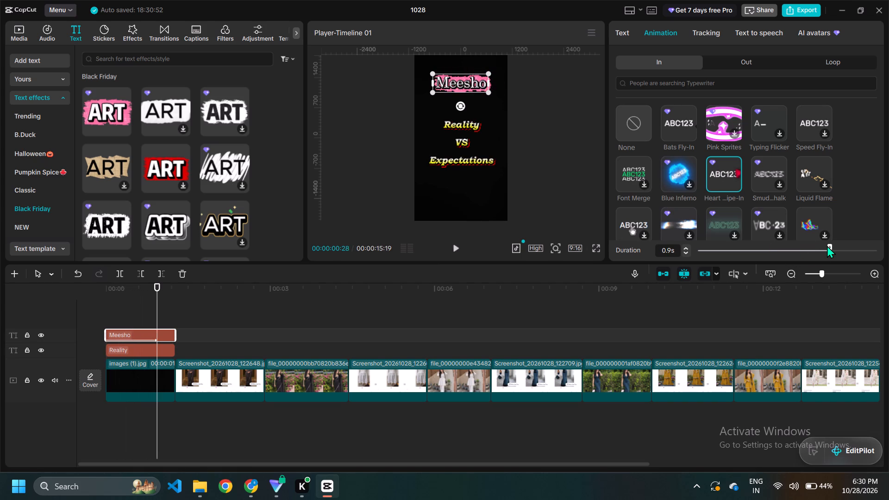
Replay the heart entrance animation on the Meesho title to check it.
click(470, 145)
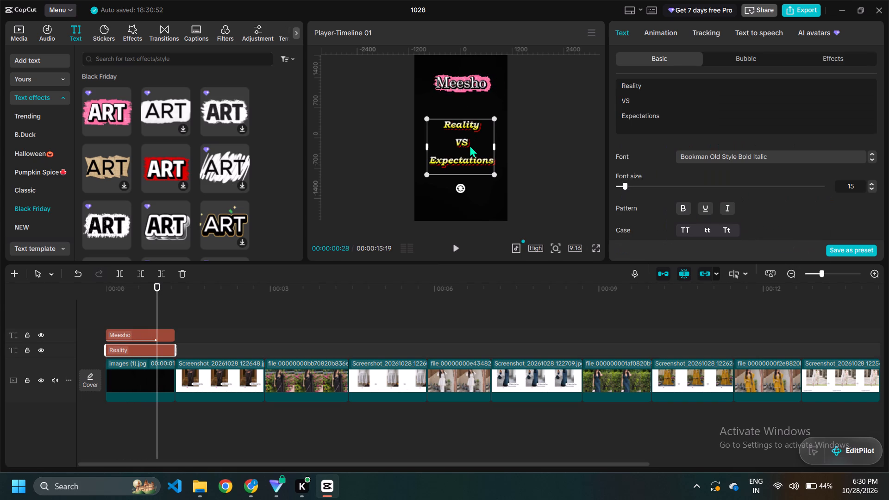
click(465, 89)
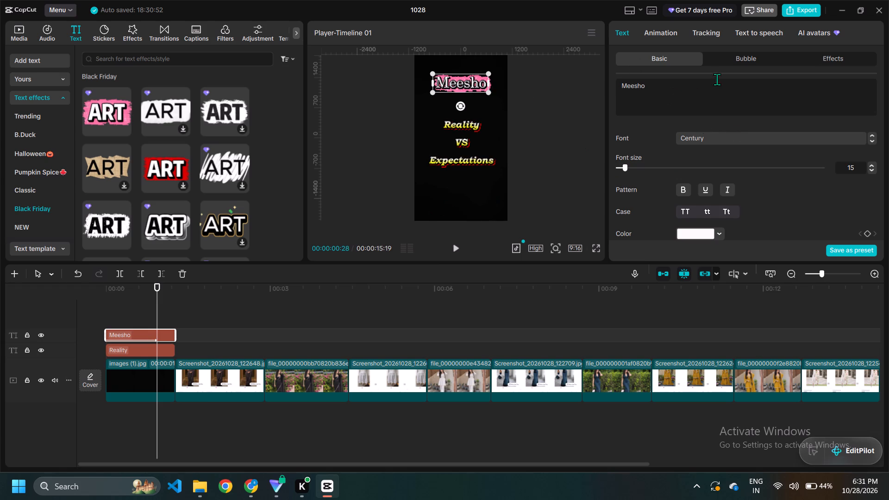
click(667, 35)
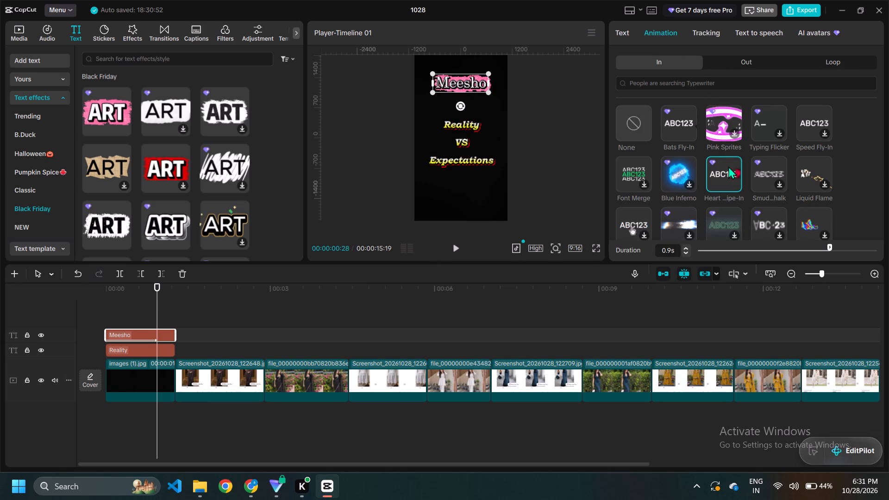
click(717, 176)
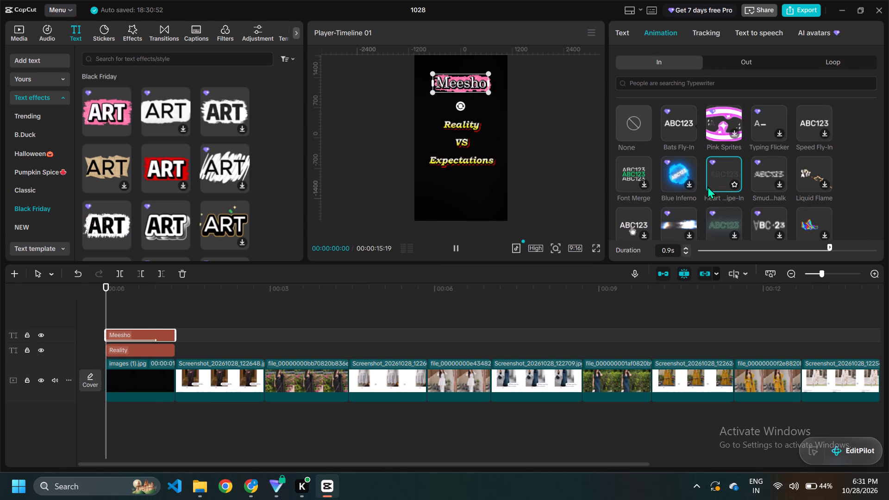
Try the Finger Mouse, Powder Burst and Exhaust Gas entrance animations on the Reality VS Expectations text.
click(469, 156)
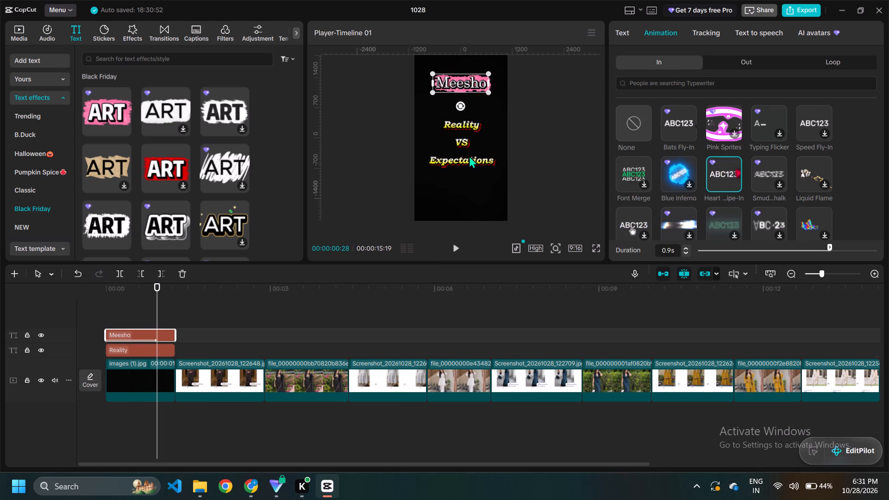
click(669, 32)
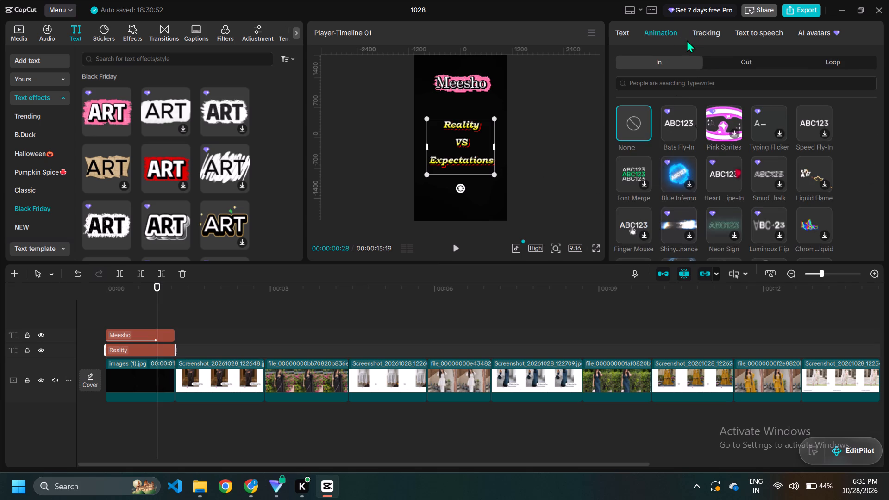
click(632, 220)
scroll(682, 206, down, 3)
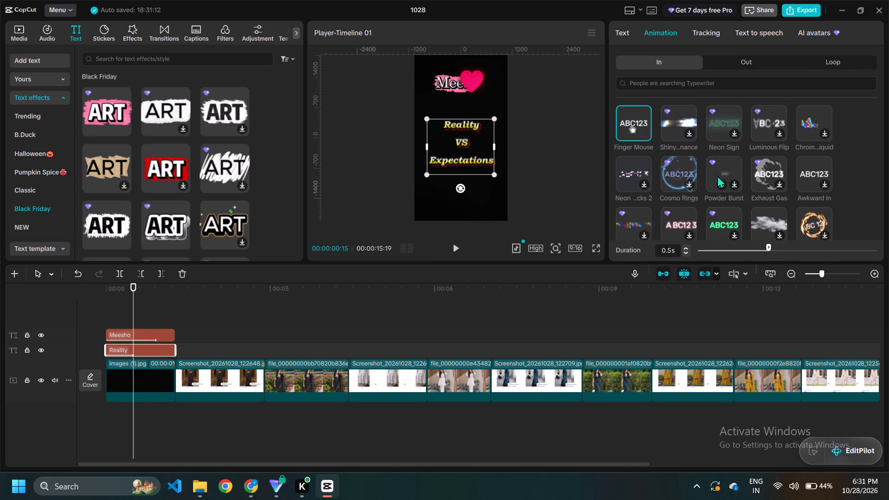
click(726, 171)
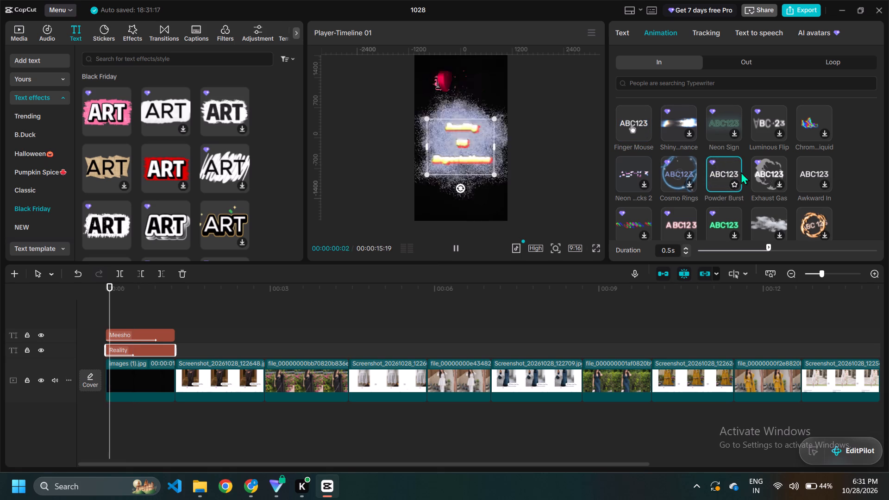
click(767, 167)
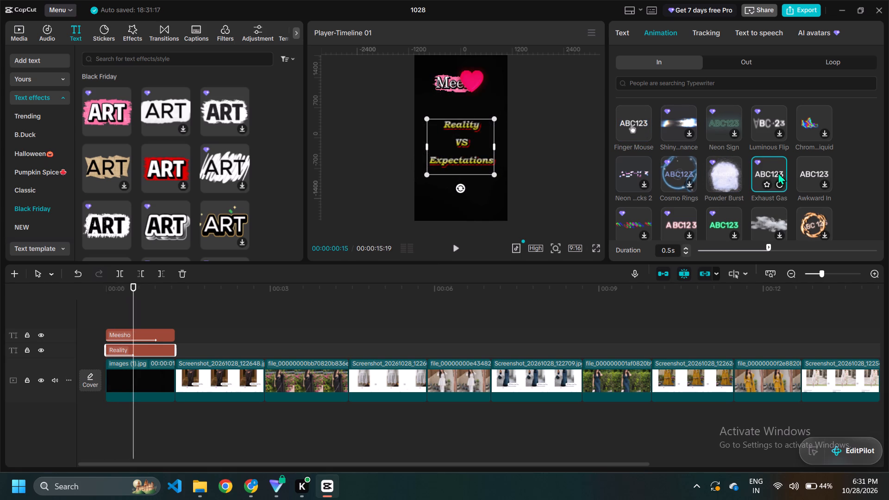
Apply the Casual Slide-In entrance animation to the Reality VS Expectations text and stretch its duration to 1.3 s.
scroll(742, 183, down, 2)
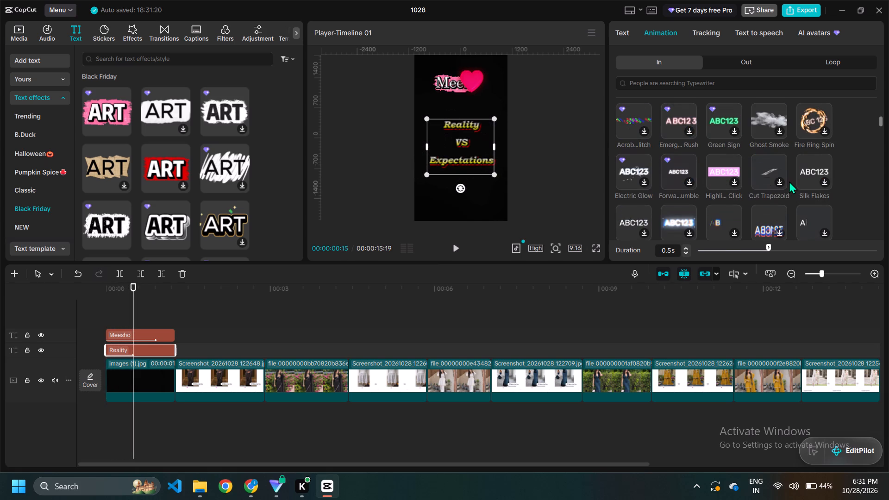
scroll(657, 173, down, 3)
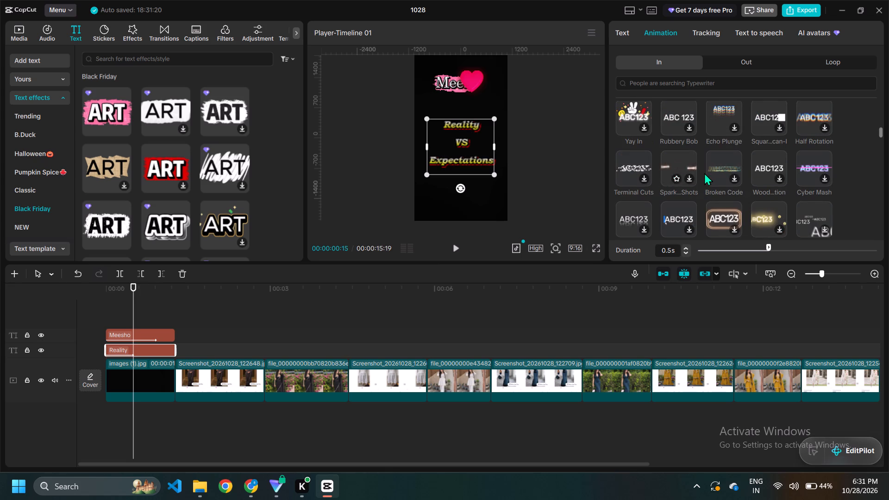
scroll(724, 183, down, 7)
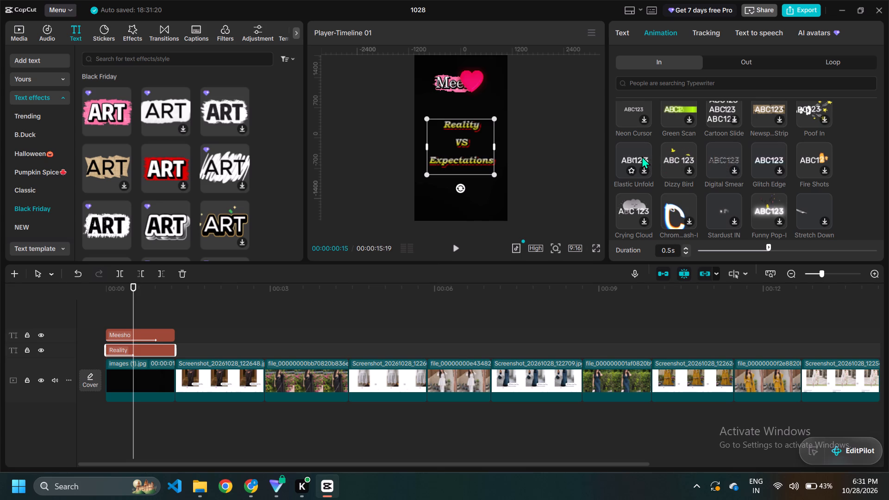
scroll(642, 156, down, 3)
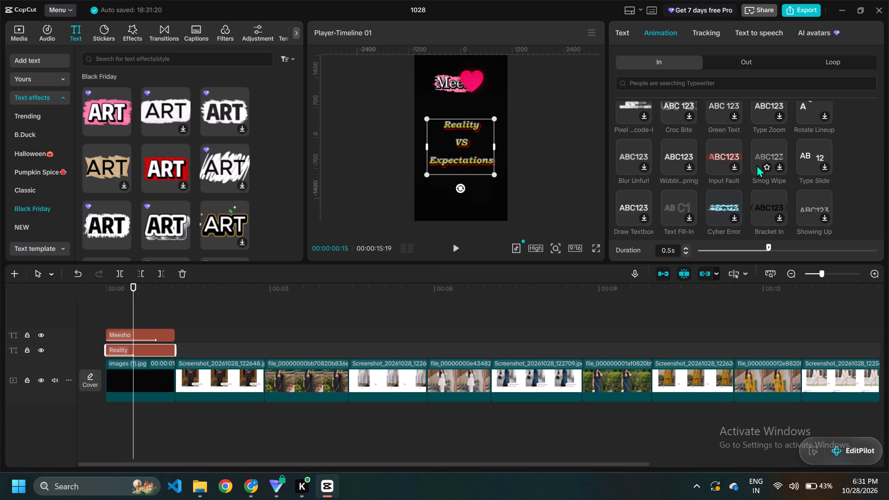
scroll(701, 199, down, 3)
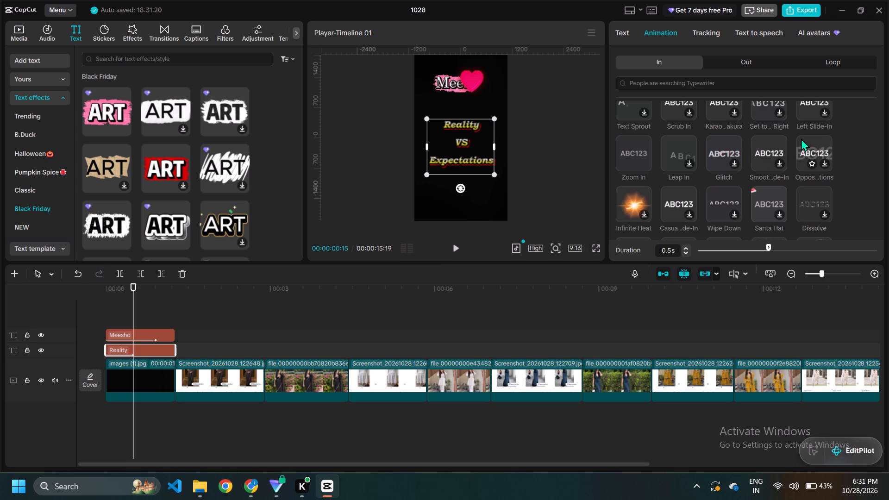
click(682, 200)
drag(770, 246, 774, 246)
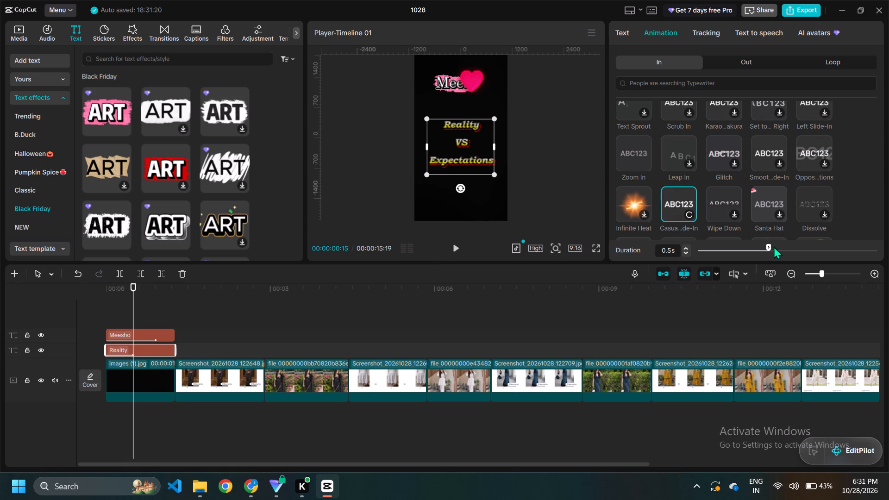
drag(774, 246, 838, 244)
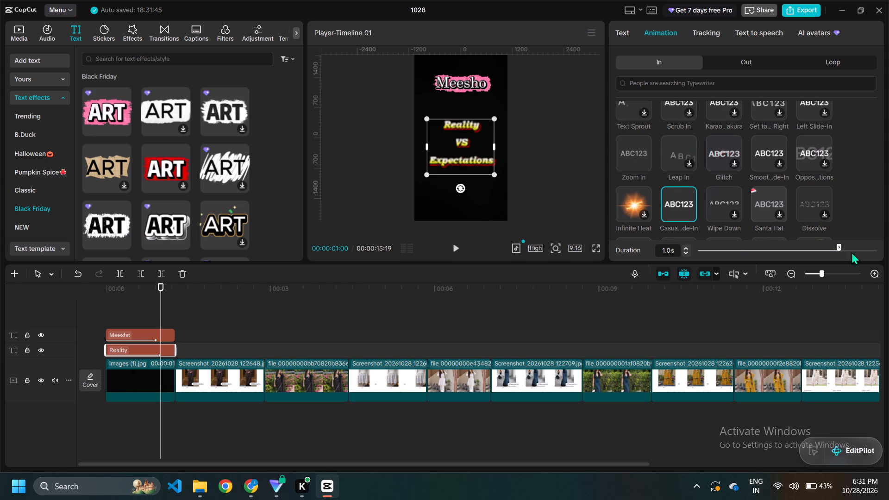
drag(841, 250, 888, 252)
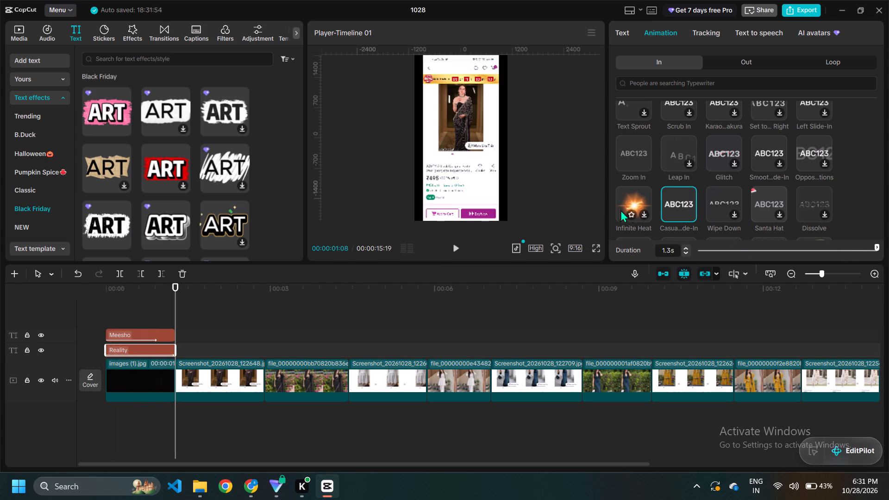
click(563, 188)
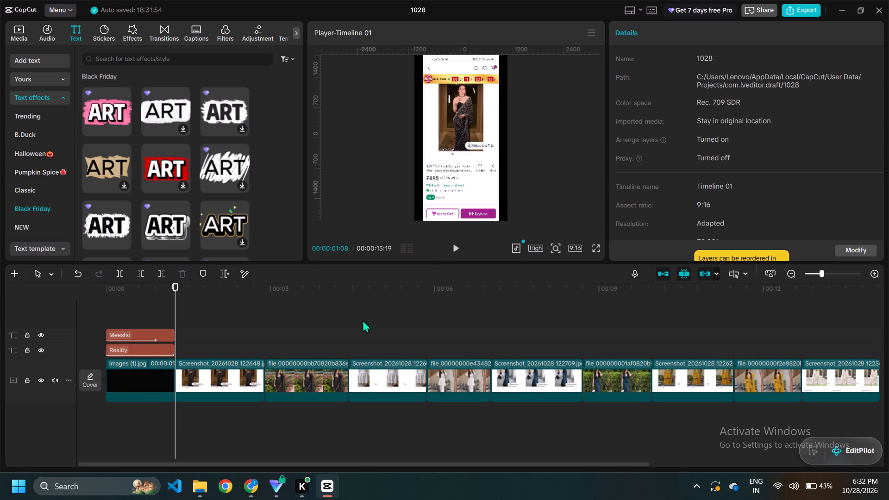
Lengthen the black opening clip to about 1 second 22 frames.
click(160, 370)
drag(175, 372, 175, 372)
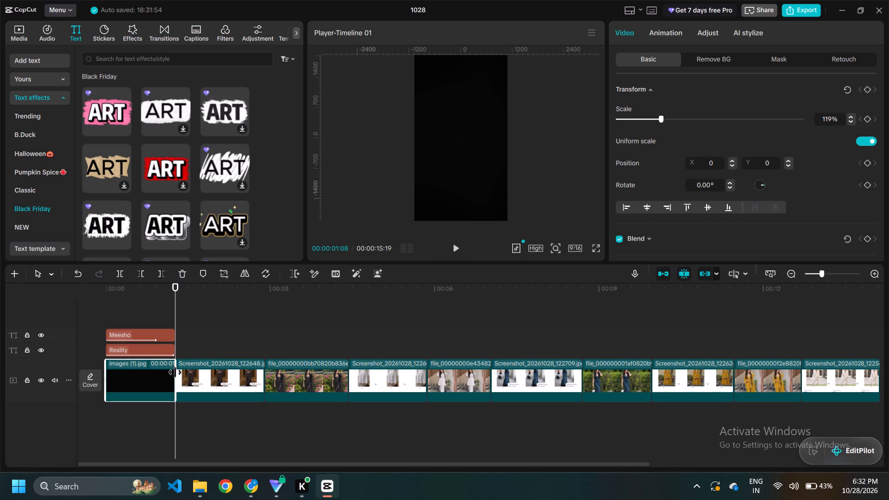
drag(175, 372, 200, 371)
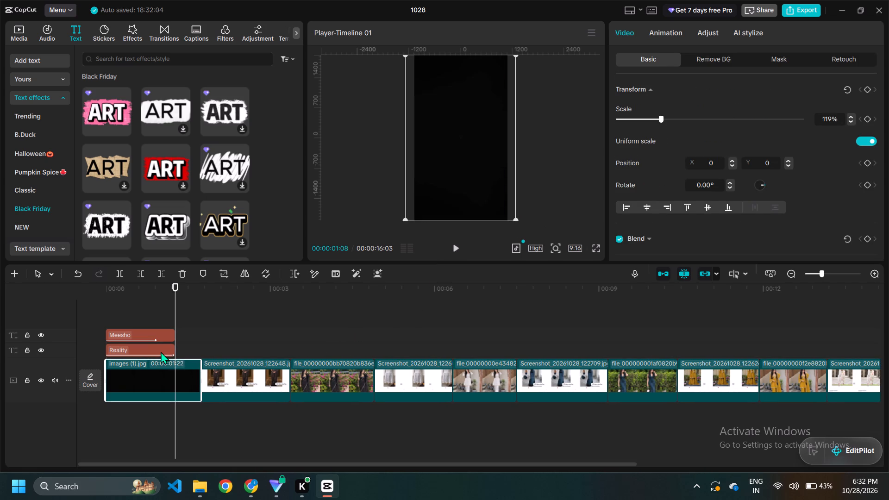
Extend the Reality VS Expectations and Meesho text clips to the end of the black opening clip.
click(161, 351)
drag(178, 350, 199, 353)
click(169, 334)
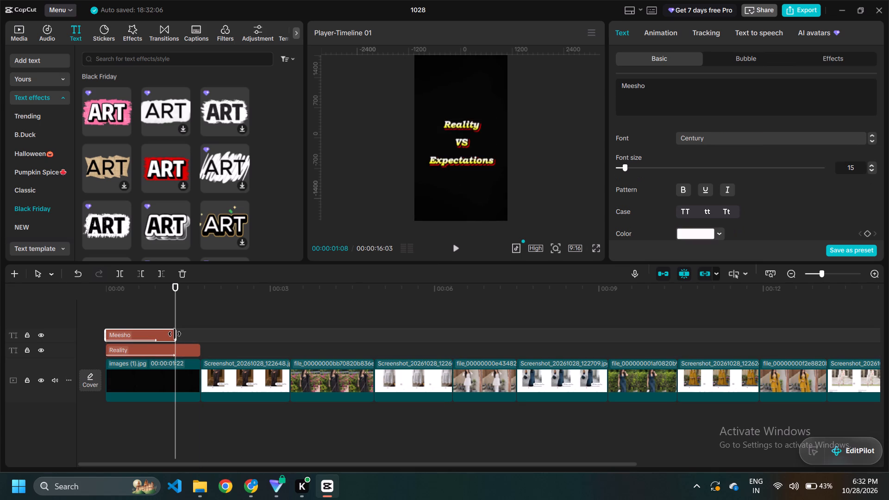
drag(175, 334, 198, 338)
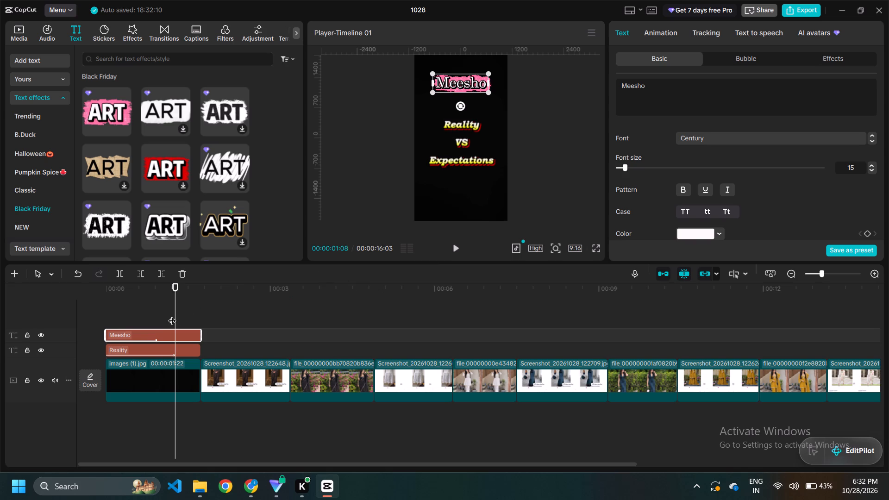
Play the opening from the beginning through the first product screenshot to check the title timing.
drag(175, 312, 67, 314)
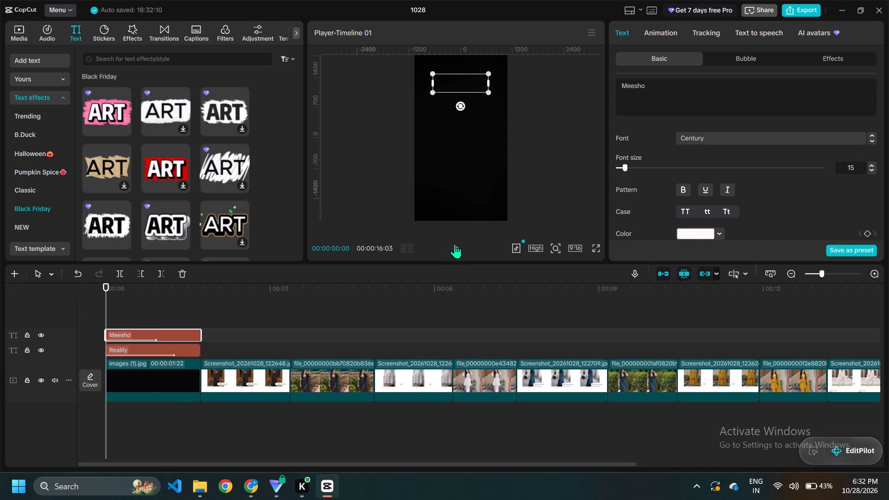
click(455, 244)
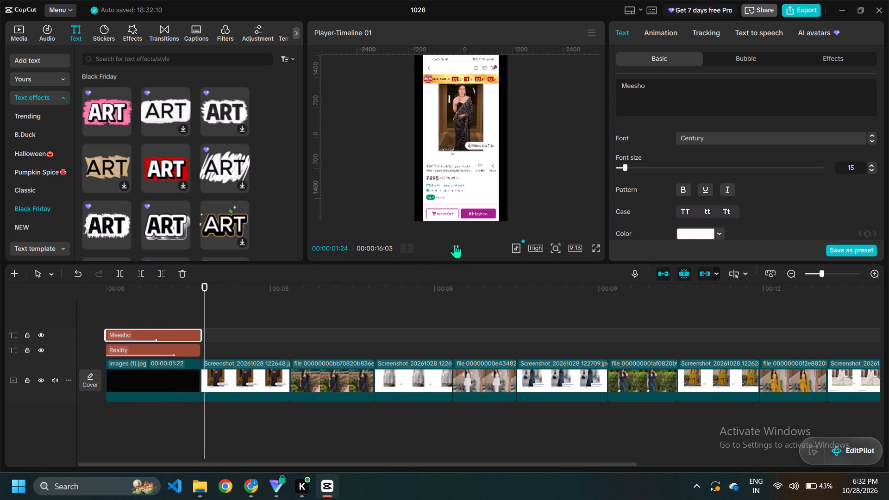
click(455, 244)
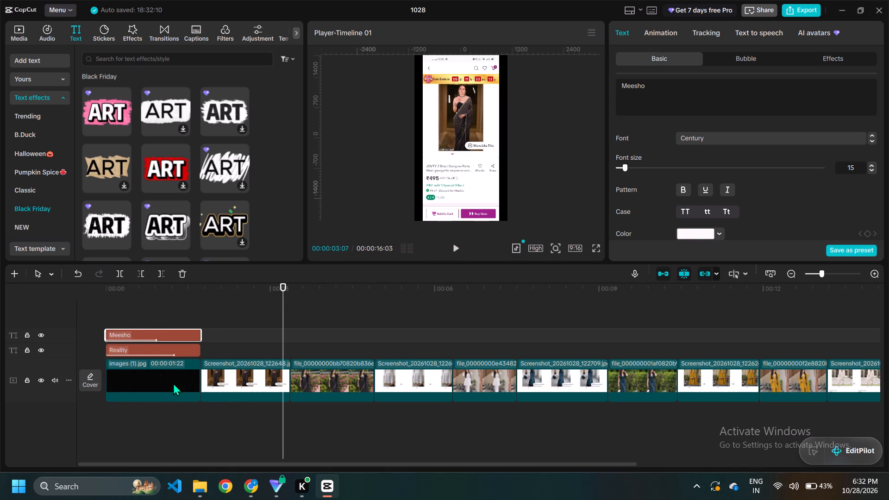
Lengthen the black opening clip to about 1 second 28 frames and extend both title text clips to its end.
click(173, 383)
drag(202, 377, 210, 377)
click(182, 349)
drag(201, 348, 196, 349)
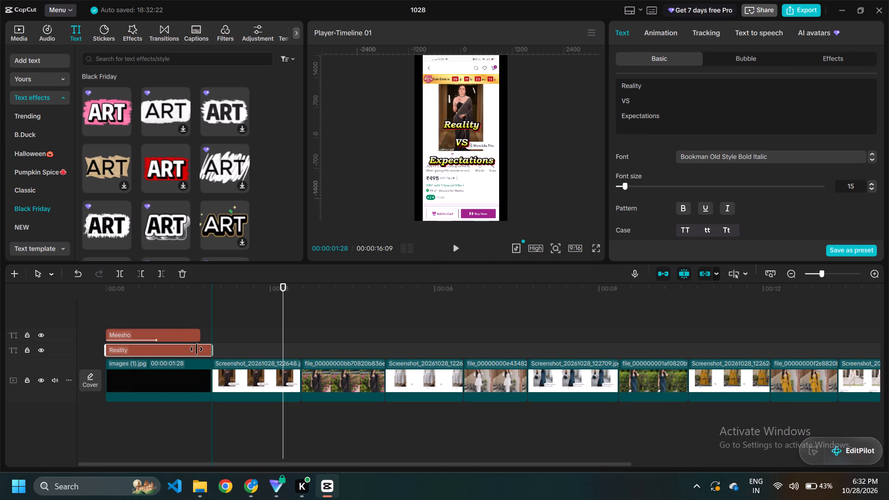
drag(196, 349, 209, 349)
click(183, 334)
drag(203, 336, 211, 336)
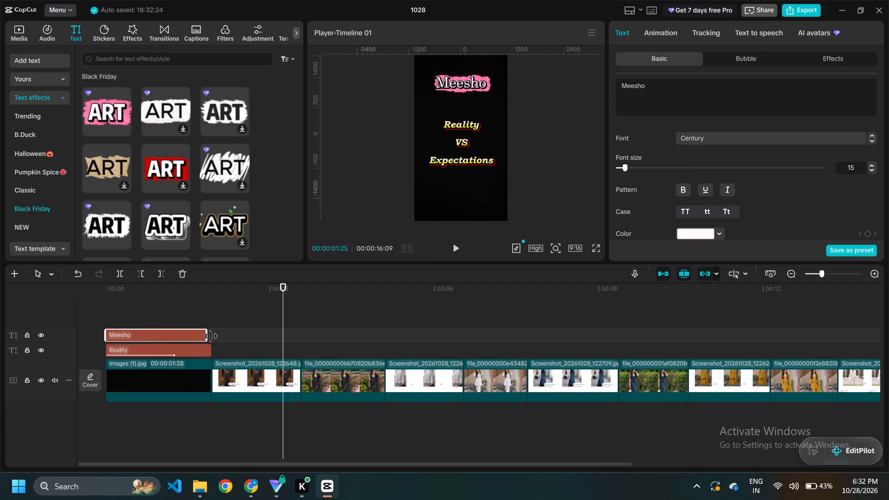
drag(211, 336, 212, 336)
click(187, 334)
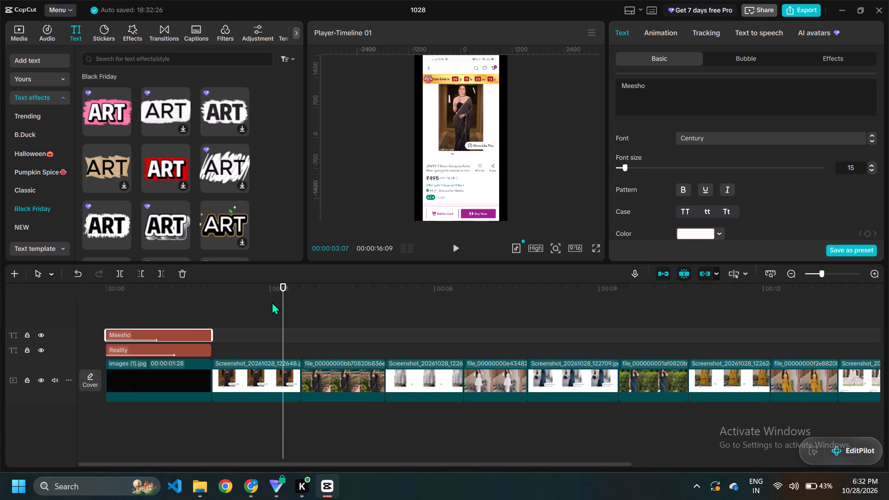
Set the duration of the Meesho text's heart wipe entrance animation to 1.4 s.
drag(283, 306, 139, 319)
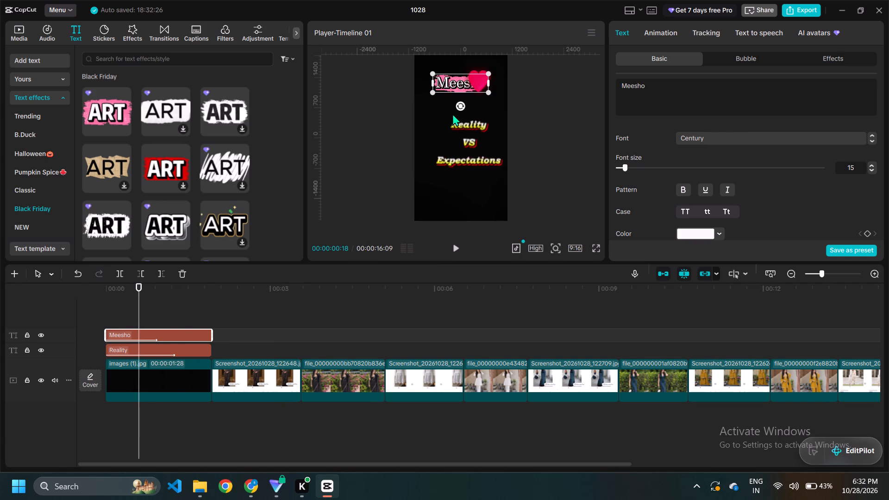
click(652, 26)
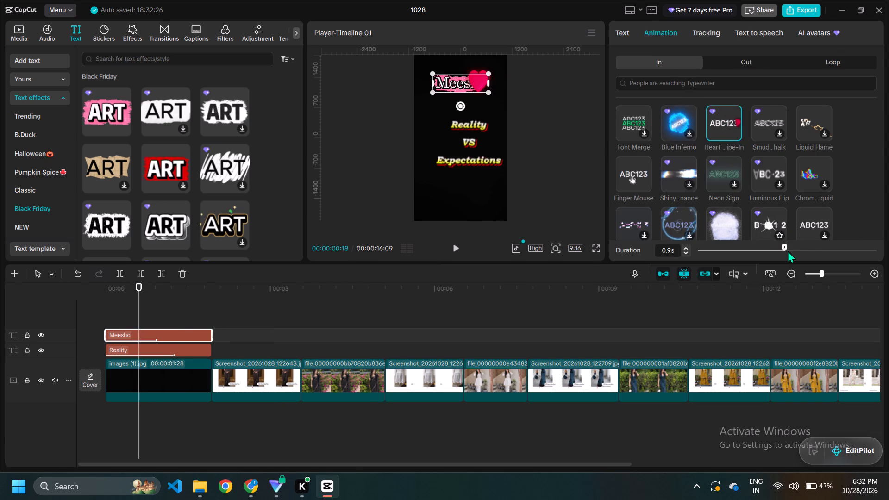
drag(786, 249, 832, 247)
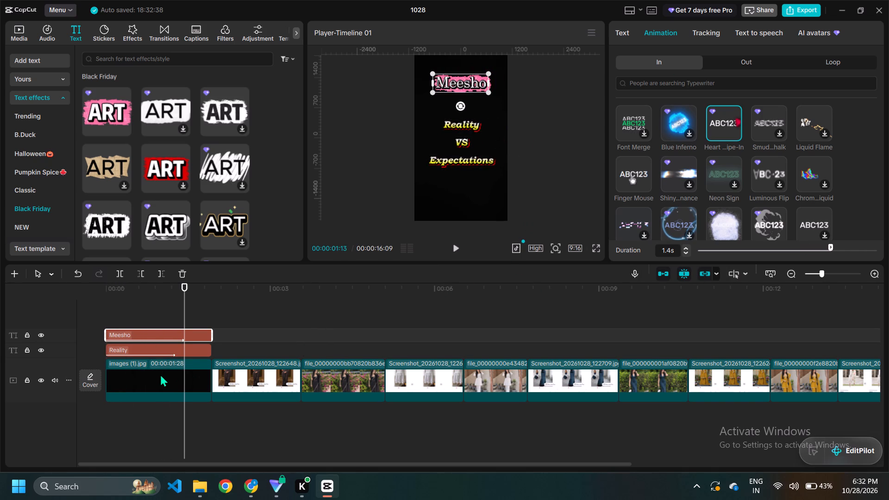
Set the duration of the Reality VS Expectations text's Casual Slide-In entrance animation to 1.9 s.
click(188, 345)
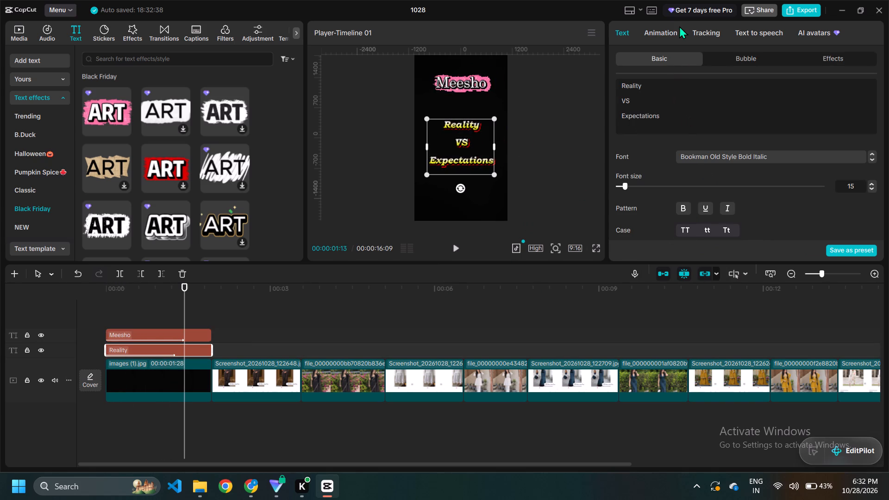
click(660, 29)
drag(816, 247, 839, 248)
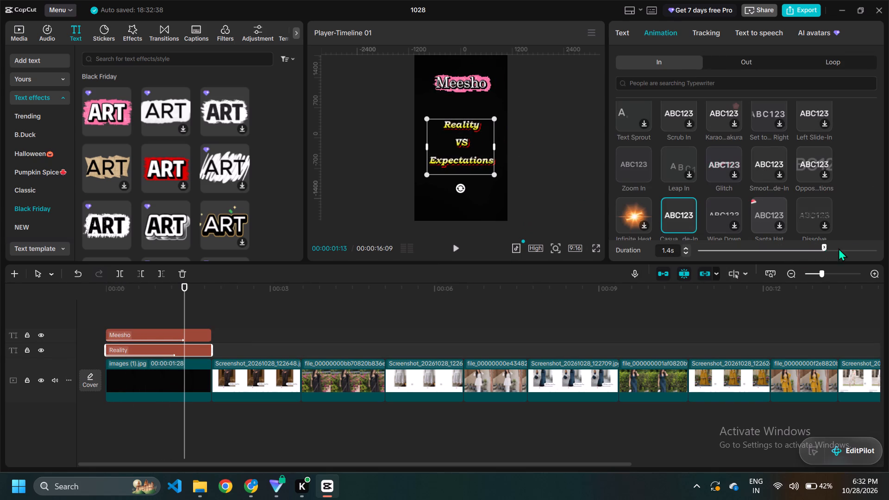
drag(839, 248, 862, 247)
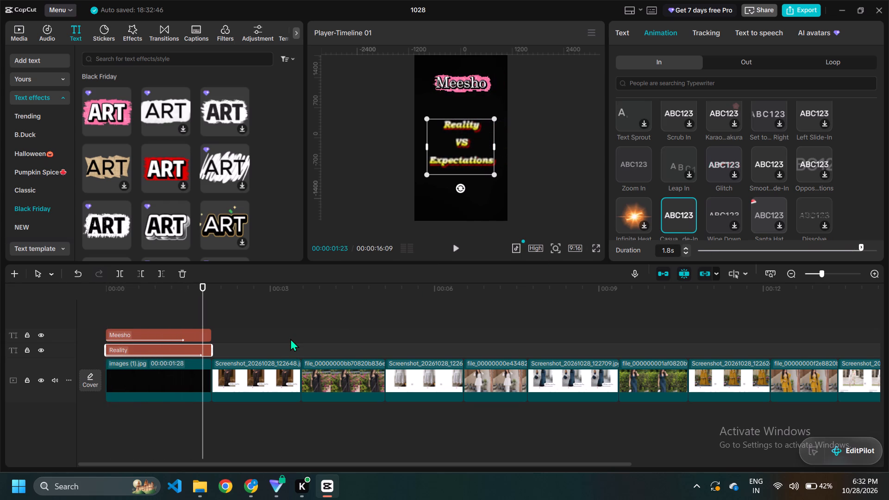
drag(862, 247, 888, 251)
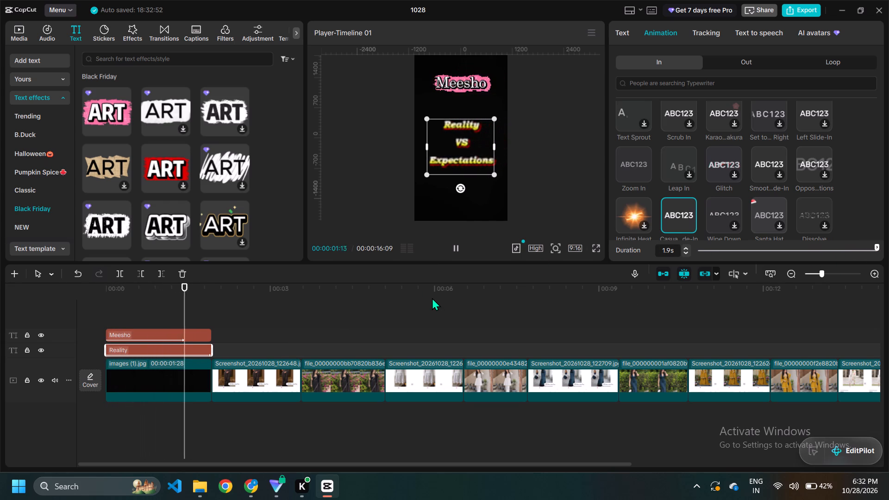
Lengthen the black opening clip to about 2 seconds 14 frames and extend both title text clips to roughly its end.
click(168, 378)
drag(212, 379, 238, 380)
click(192, 349)
drag(211, 350, 242, 357)
click(210, 338)
drag(211, 335, 238, 338)
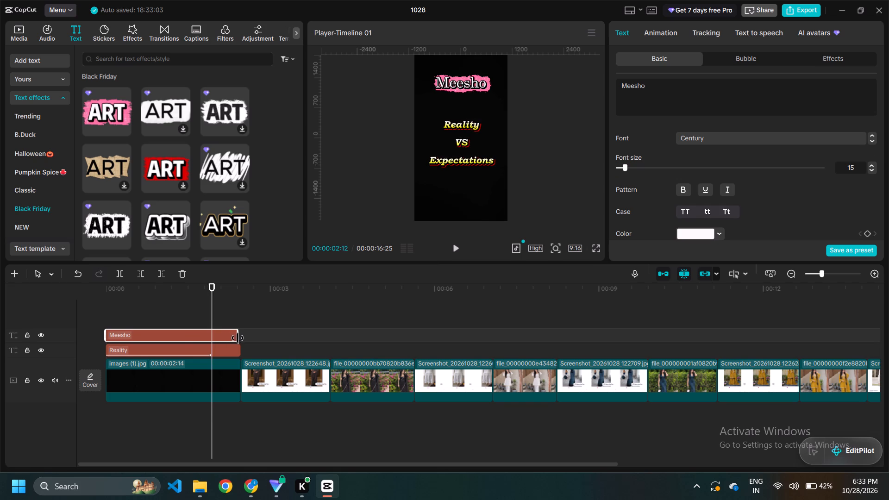
drag(238, 338, 237, 338)
scroll(280, 400, right, 4)
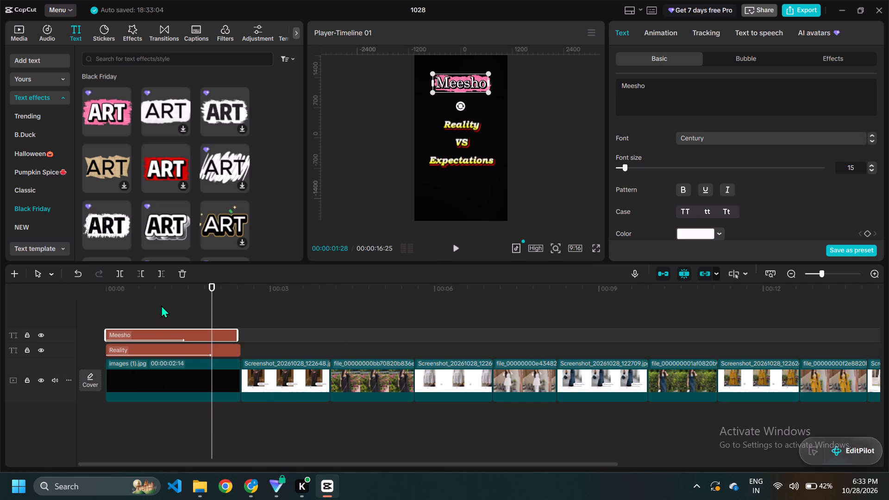
Play the video from the beginning through the first outfit comparisons to review the titles and clip pacing.
drag(210, 307, 86, 326)
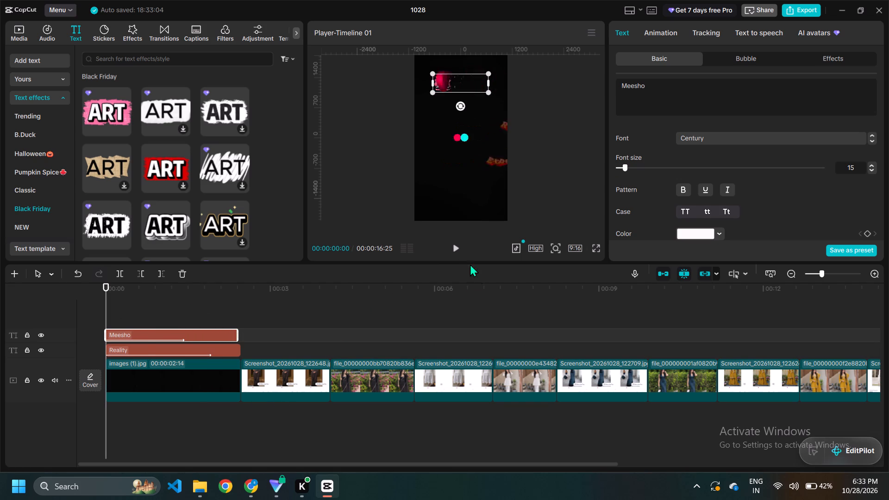
click(452, 245)
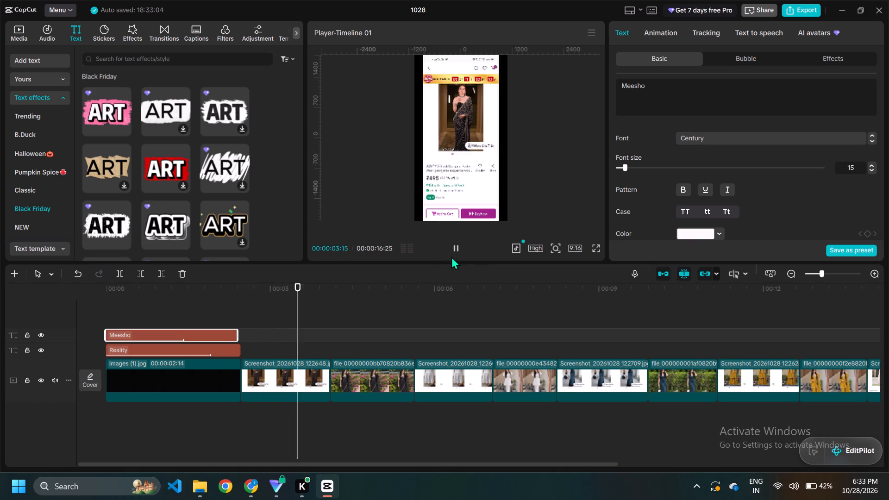
click(296, 378)
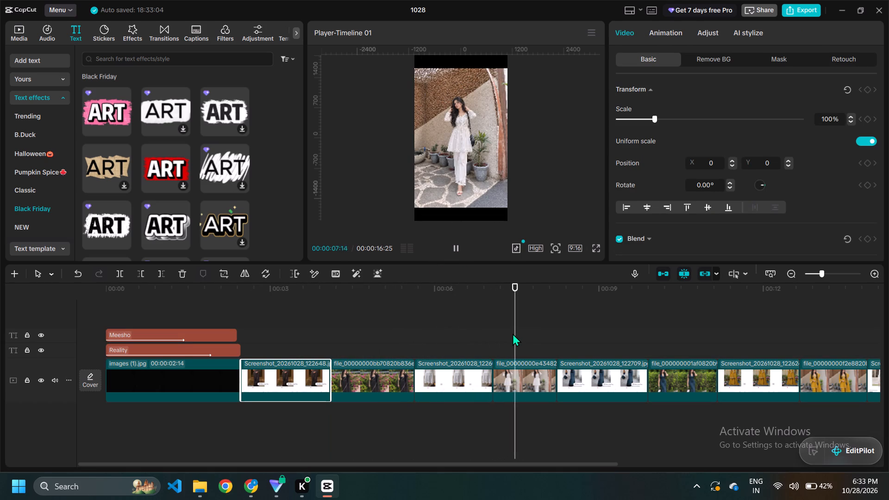
drag(513, 333, 497, 337)
right_click(593, 325)
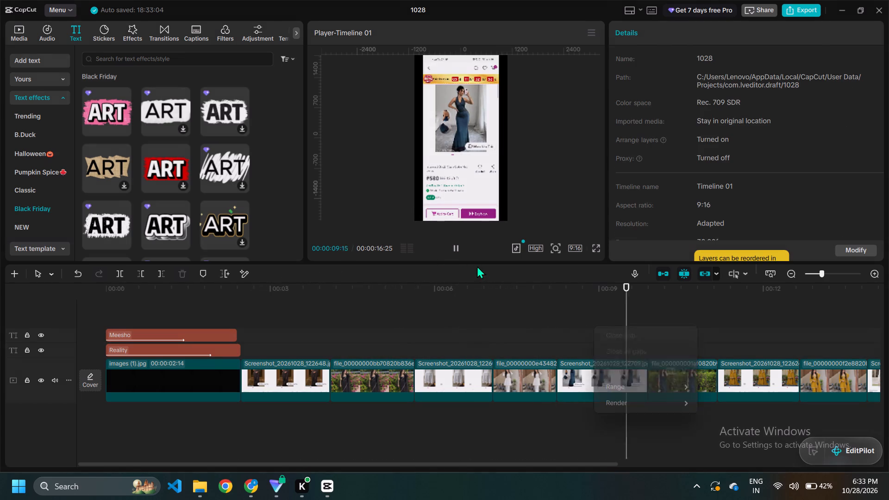
click(450, 249)
click(454, 245)
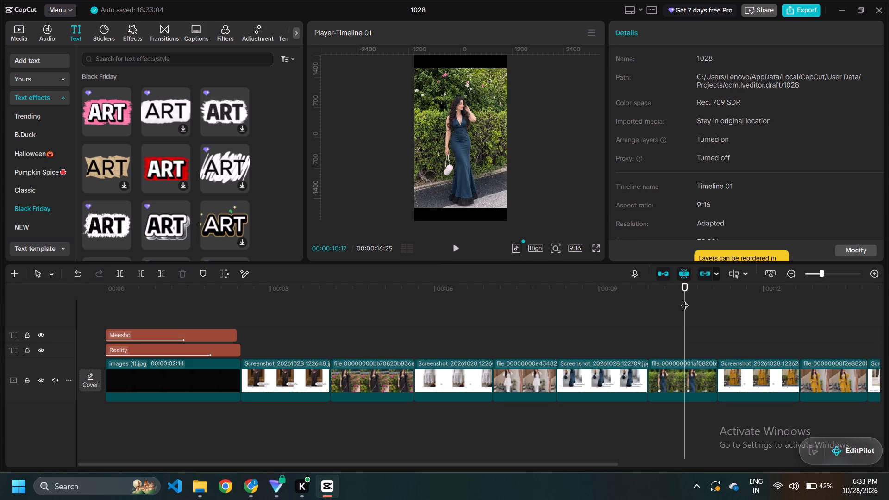
Enlarge the first product screenshot, the black saree listing, to 135% scale so it fills the frame width.
drag(685, 300, 292, 375)
click(465, 169)
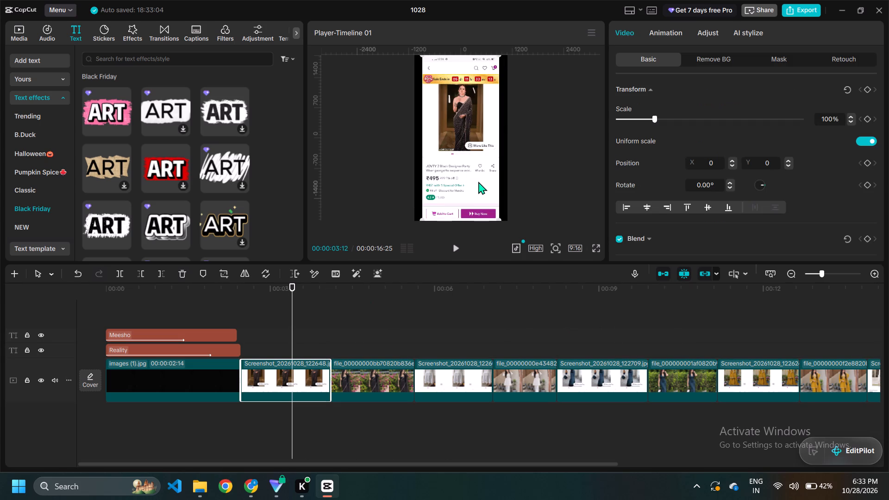
drag(498, 219, 505, 220)
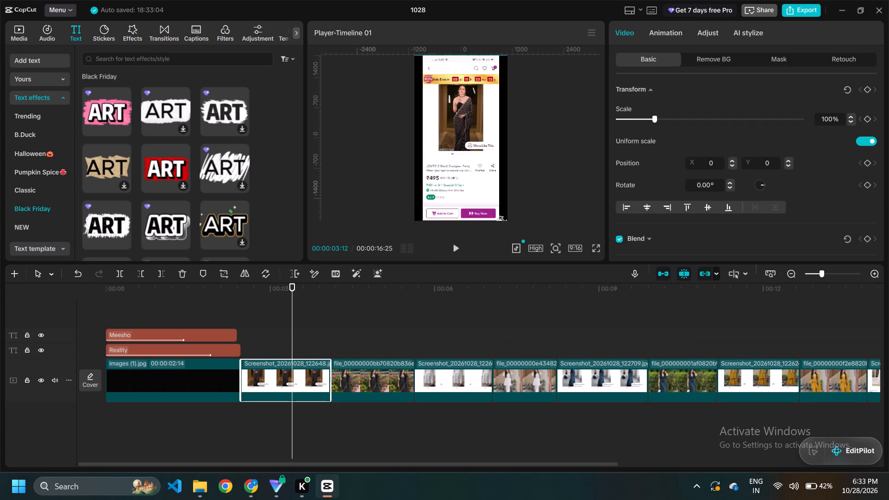
drag(505, 220, 533, 252)
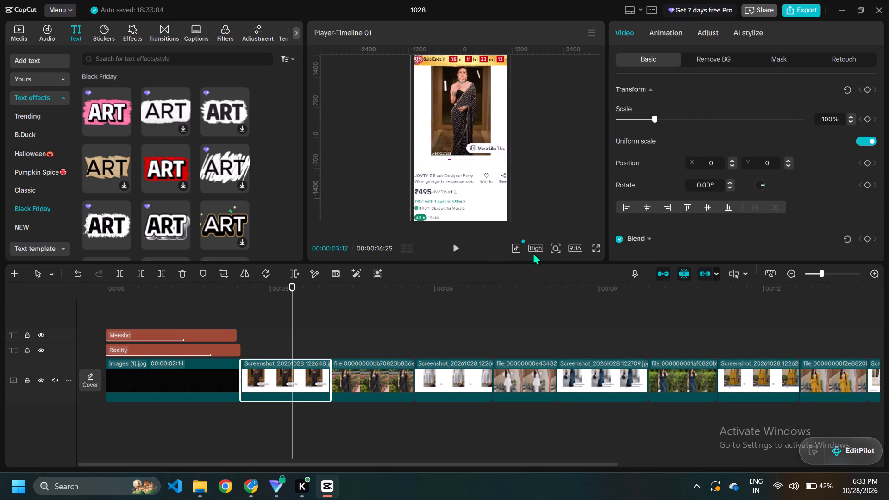
drag(533, 252, 532, 253)
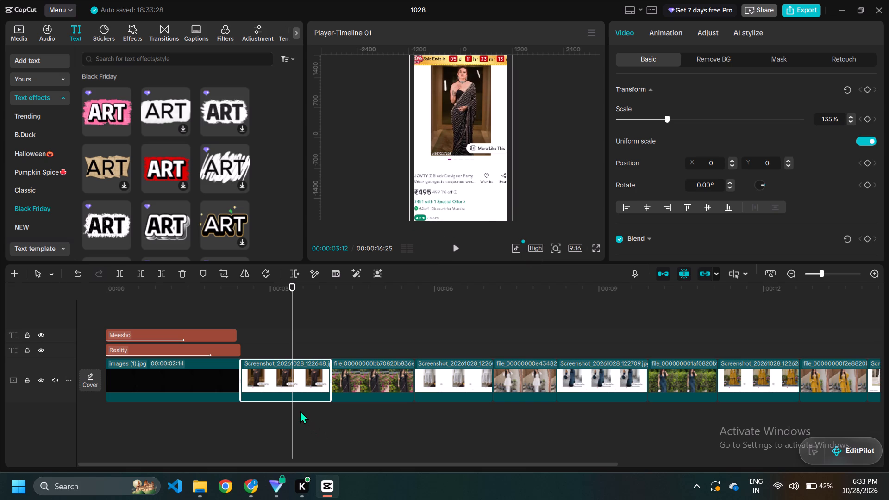
click(309, 426)
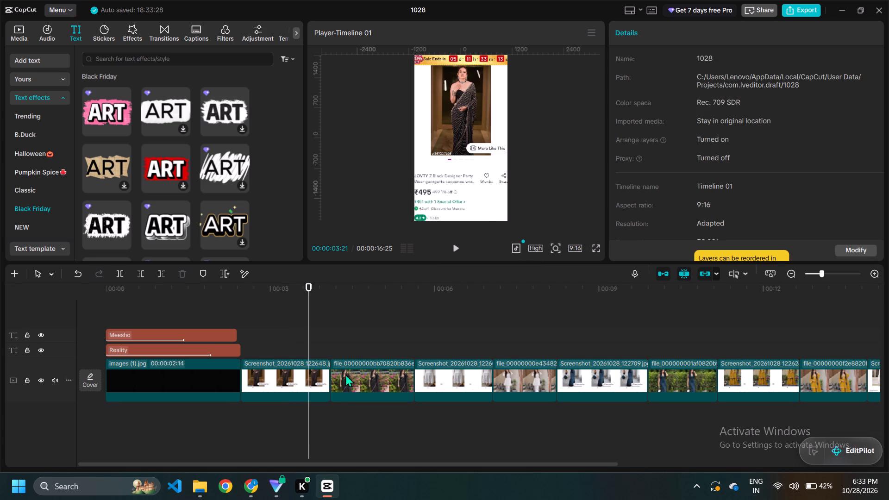
Browse the trending entrance animations for the black saree listing screenshot clip.
click(293, 381)
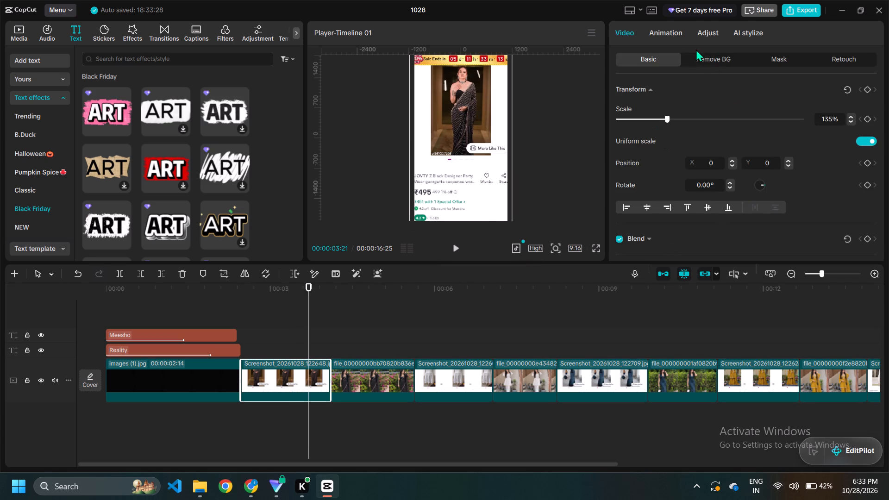
click(669, 31)
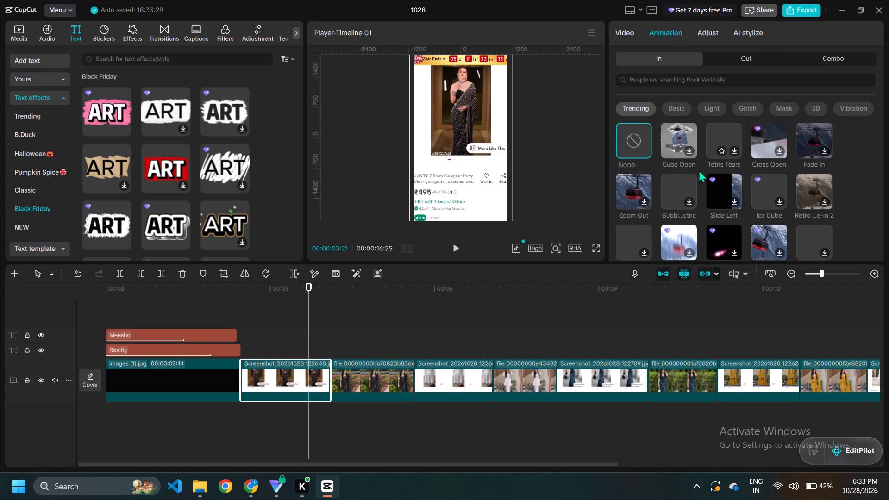
click(623, 33)
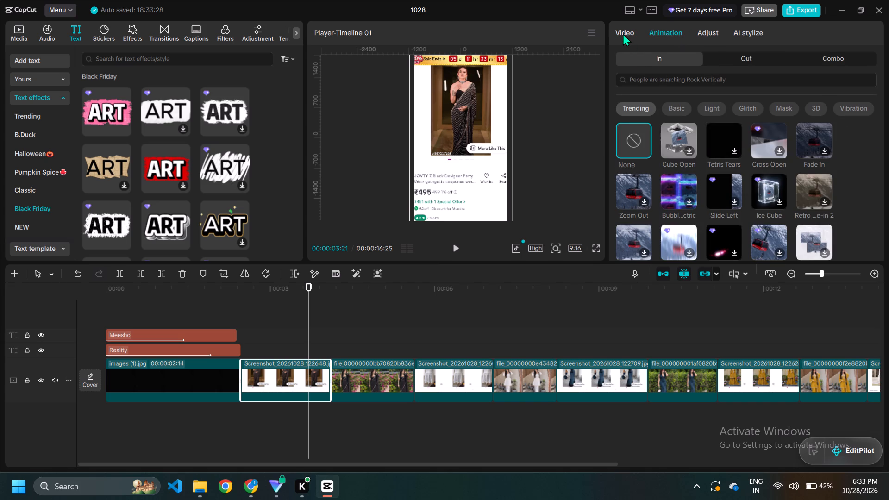
scroll(714, 98, up, 3)
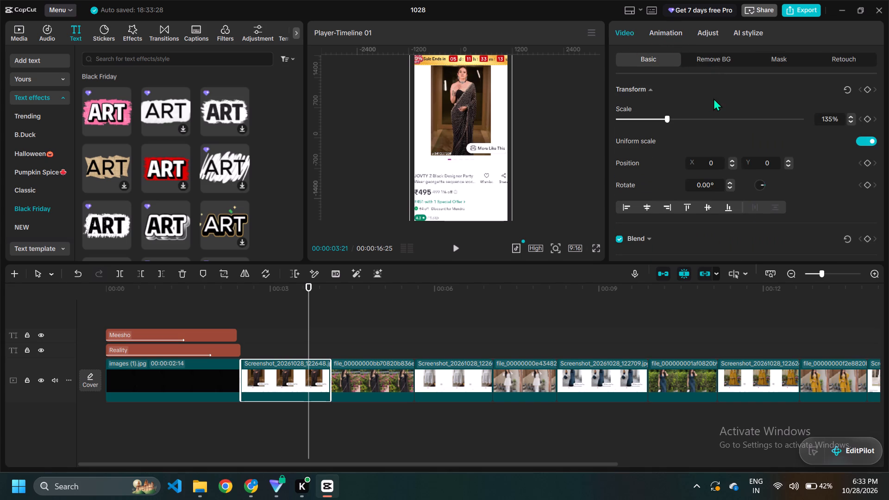
click(667, 31)
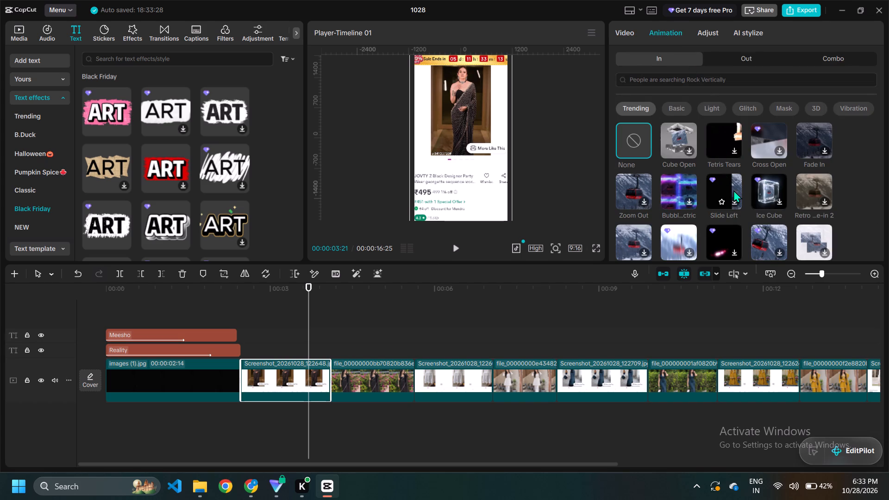
scroll(701, 212, down, 2)
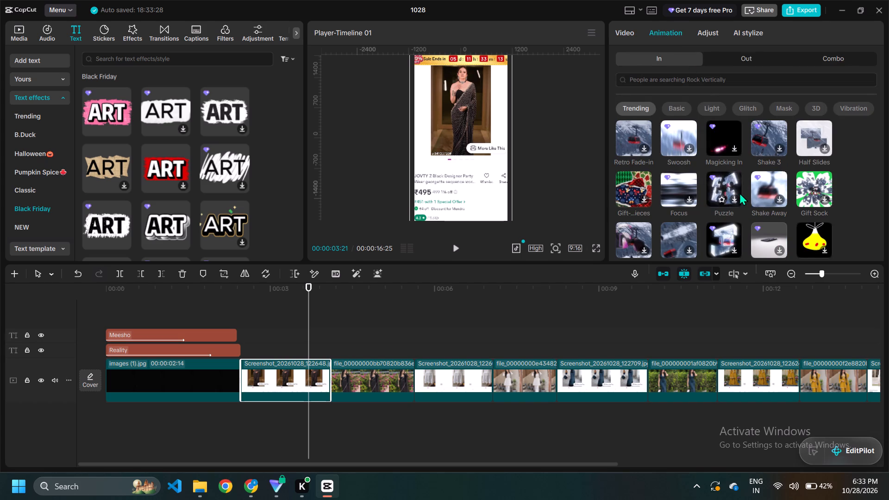
scroll(739, 193, down, 3)
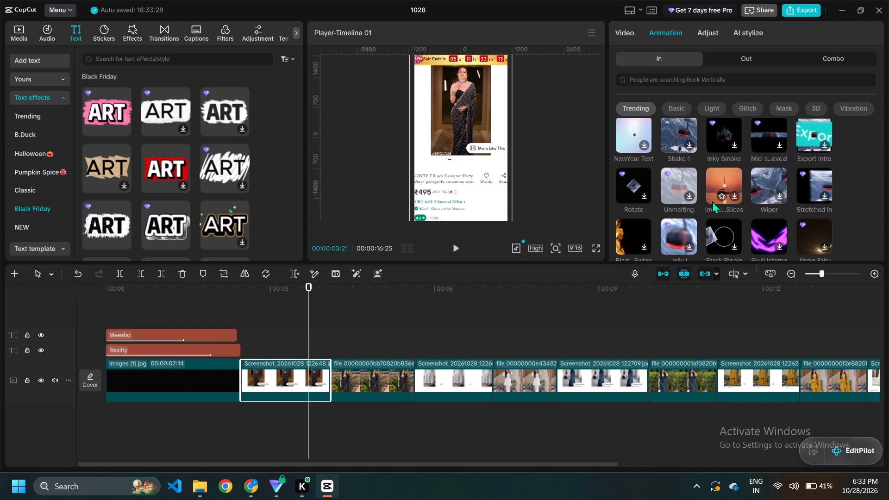
scroll(713, 202, down, 2)
scroll(716, 205, up, 10)
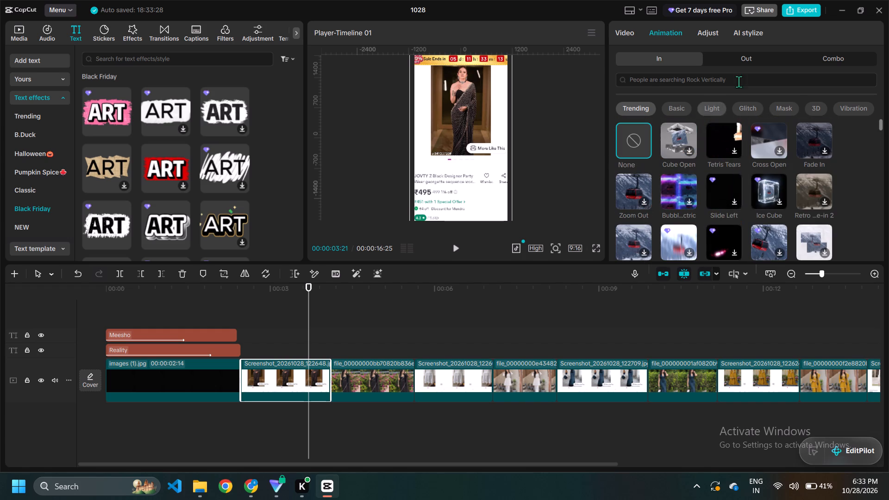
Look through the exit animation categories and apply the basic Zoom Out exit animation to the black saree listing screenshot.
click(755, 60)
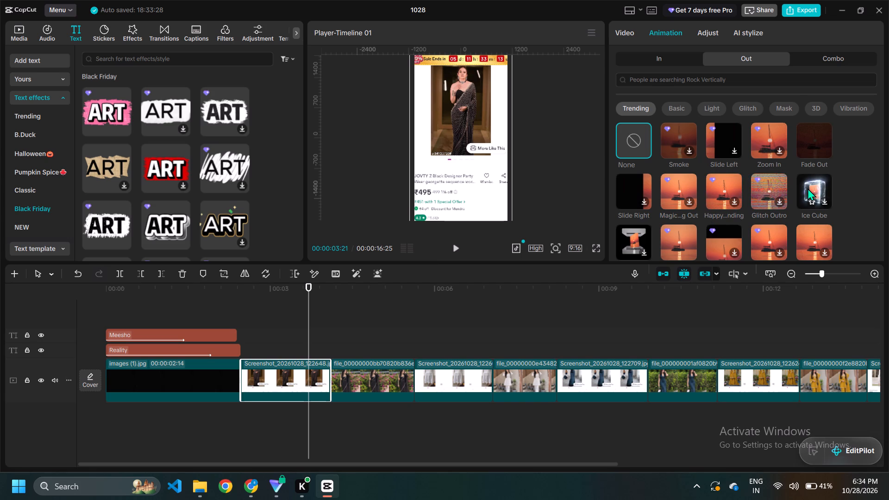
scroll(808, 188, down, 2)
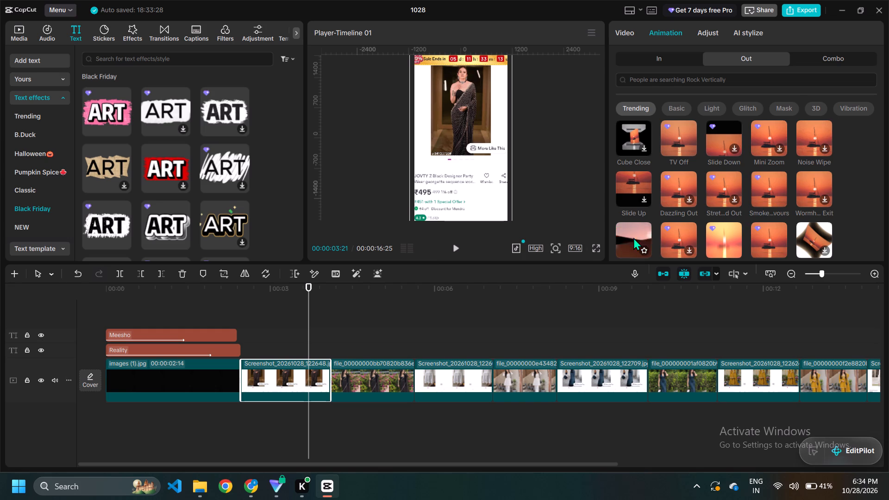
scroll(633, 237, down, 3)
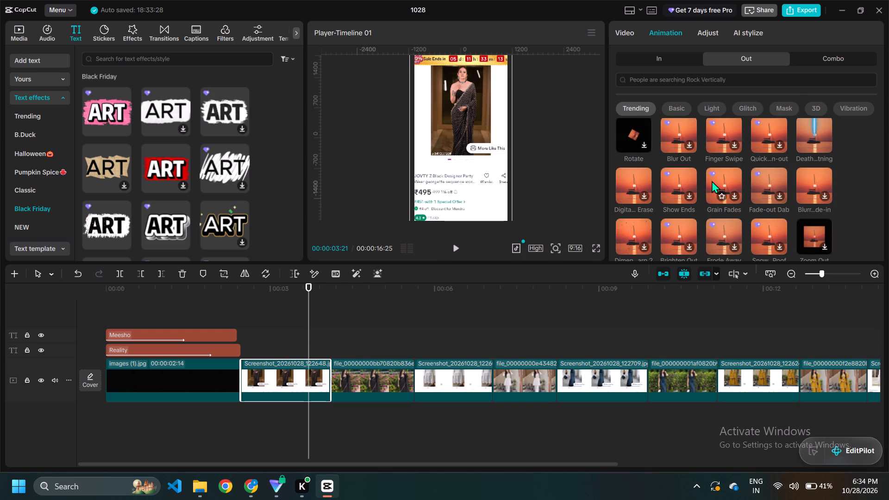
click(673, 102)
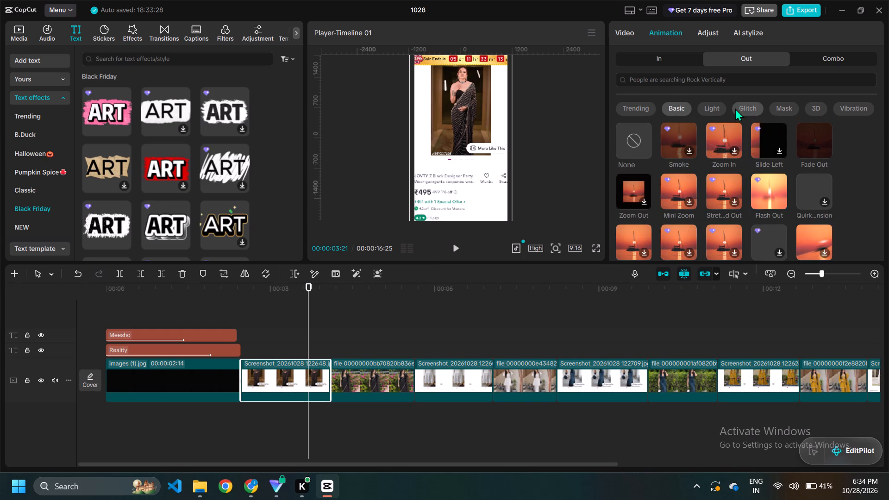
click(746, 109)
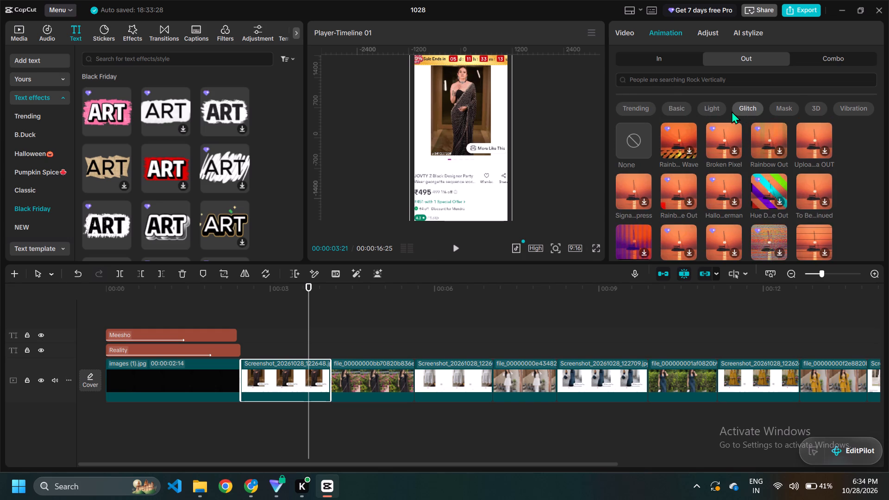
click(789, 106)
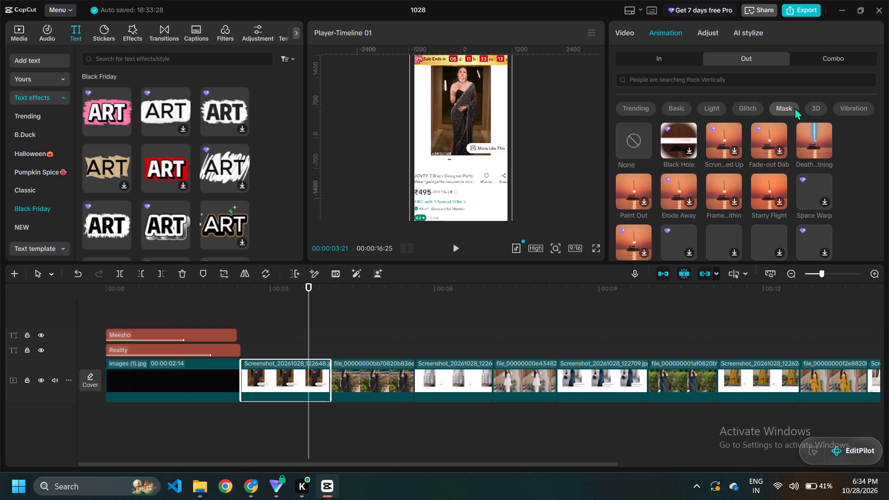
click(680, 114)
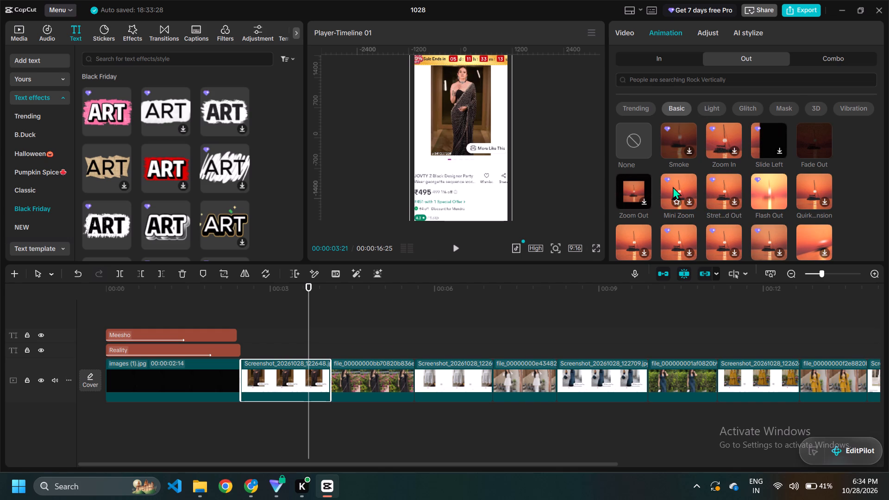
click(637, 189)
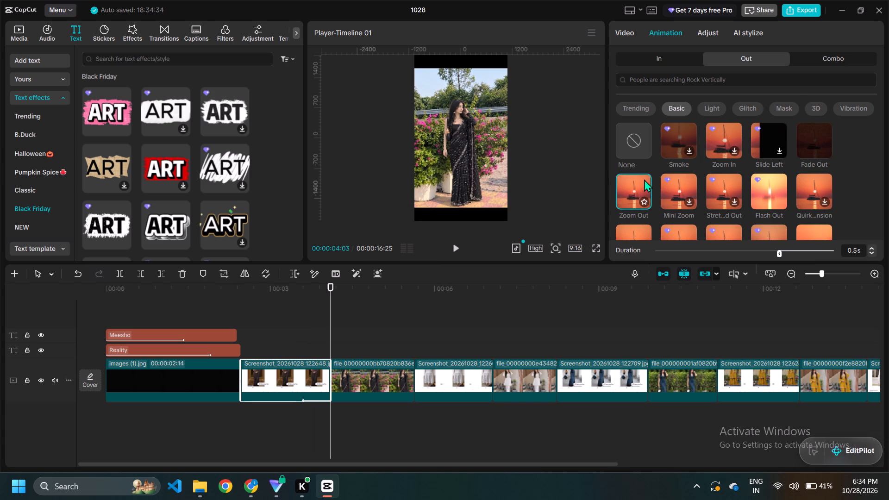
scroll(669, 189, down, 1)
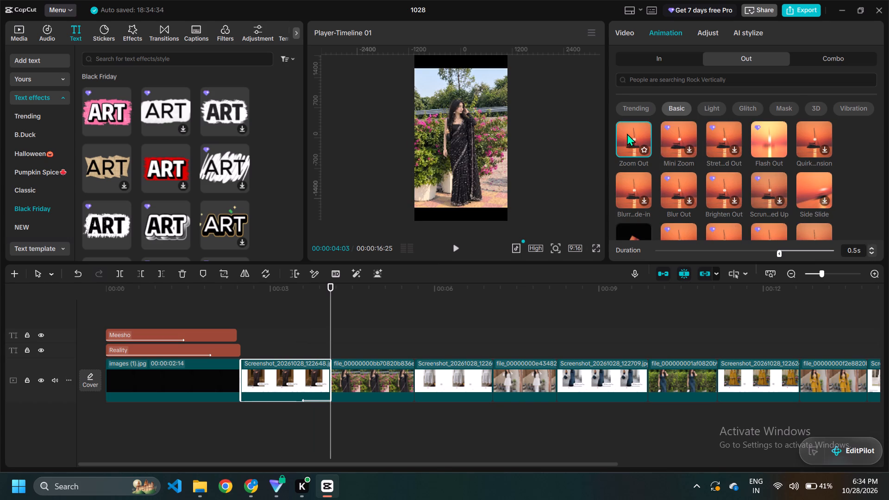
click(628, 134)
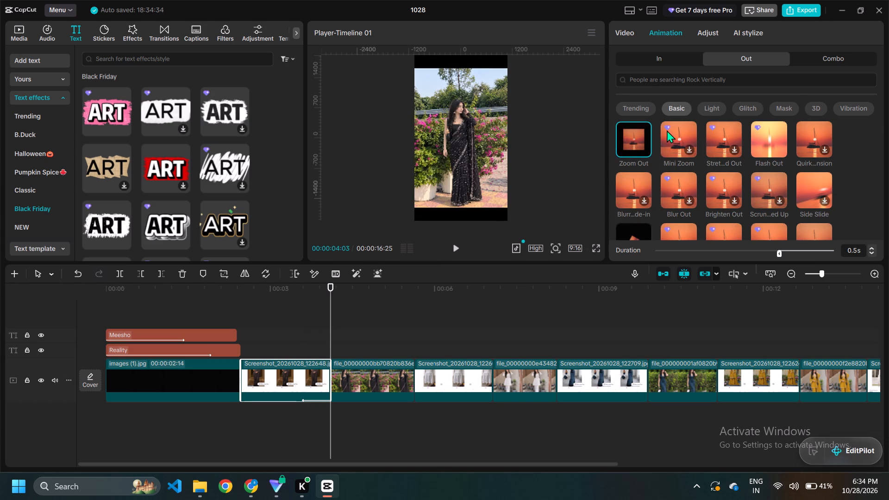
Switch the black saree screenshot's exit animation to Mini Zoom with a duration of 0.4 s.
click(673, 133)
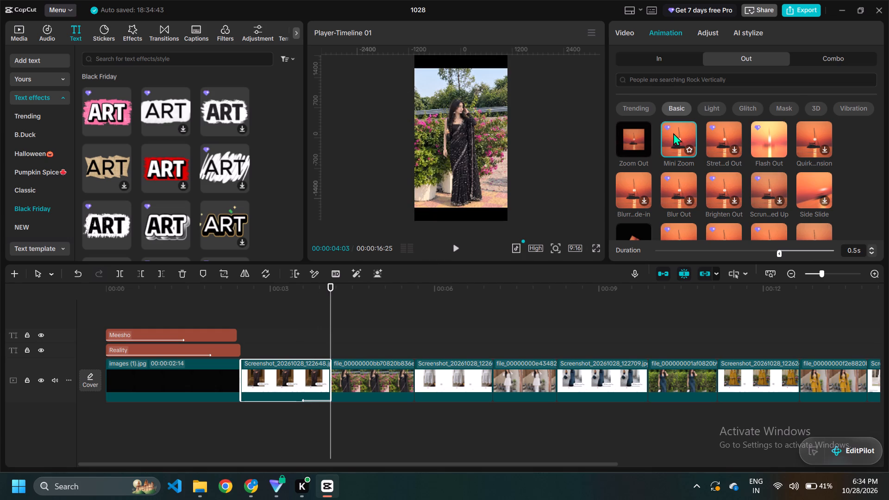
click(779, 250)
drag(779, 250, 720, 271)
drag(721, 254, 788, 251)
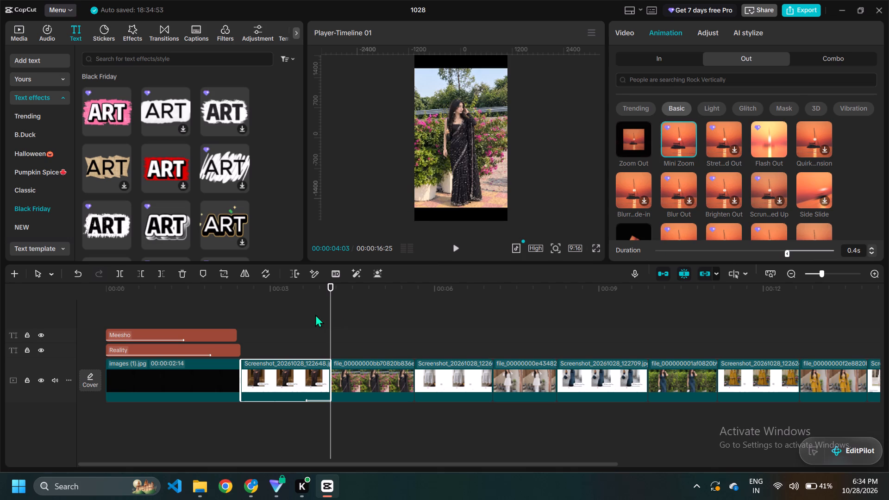
Preview the Mini Zoom exit animation by playing from the start of the black saree screenshot into the following outfit photo.
drag(332, 319, 250, 339)
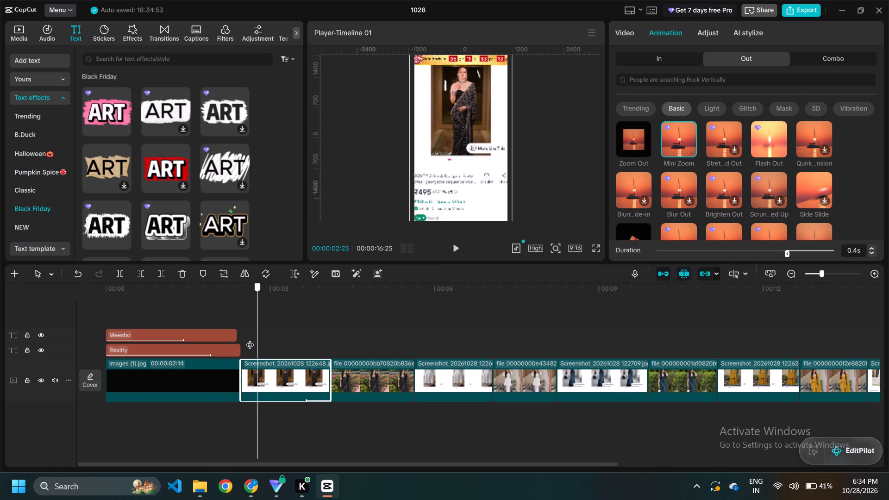
drag(250, 339, 244, 339)
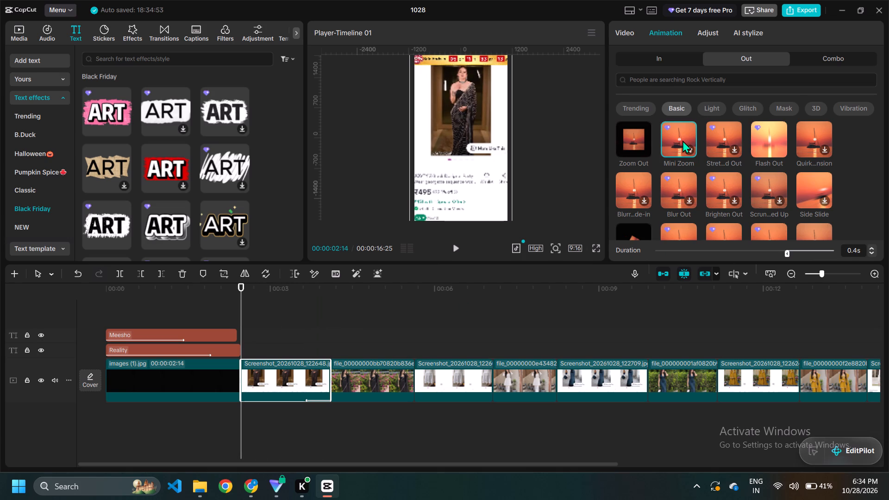
click(682, 140)
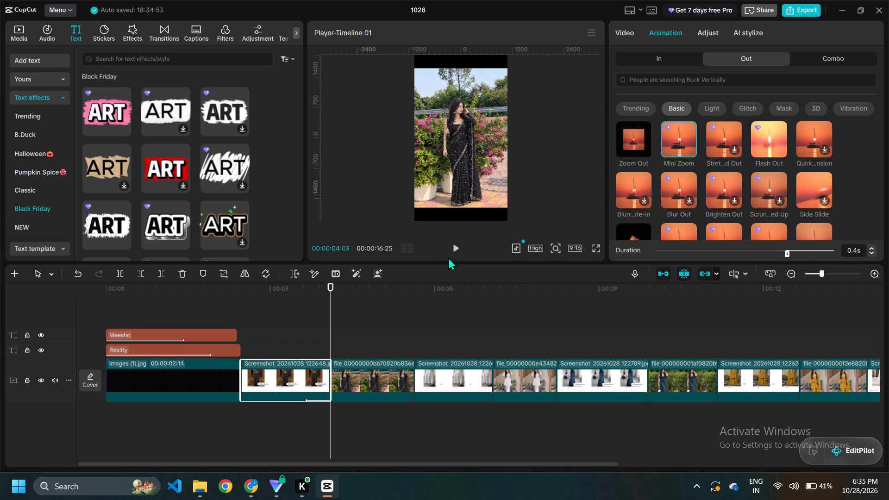
click(457, 245)
click(391, 301)
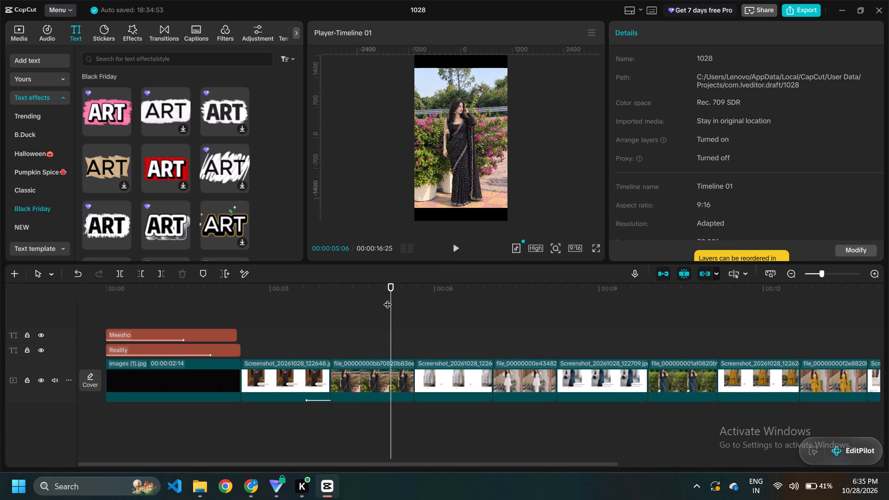
drag(390, 301, 247, 327)
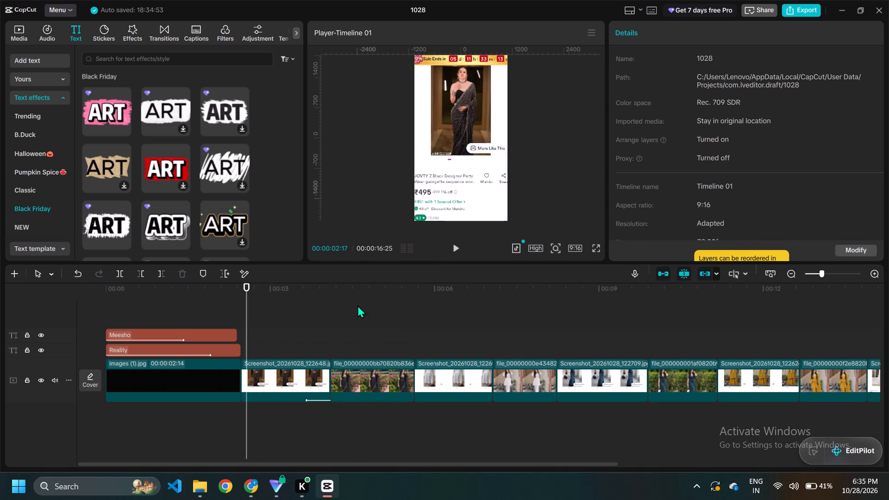
click(455, 249)
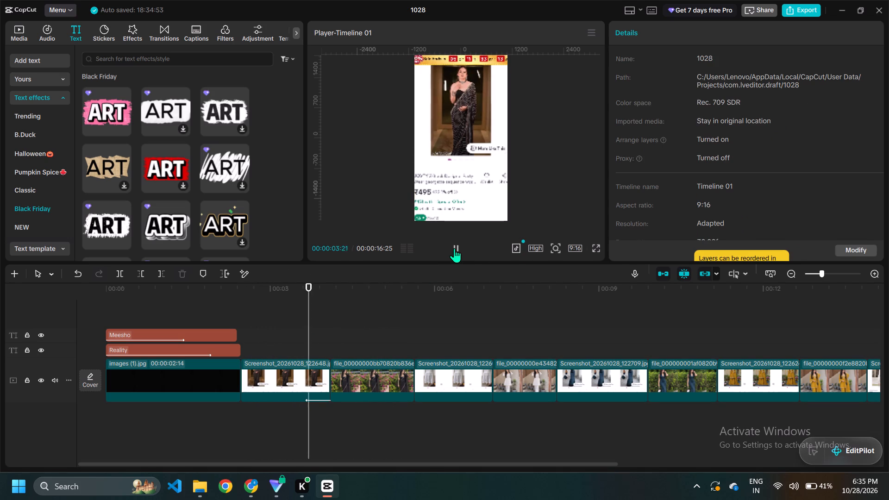
click(455, 248)
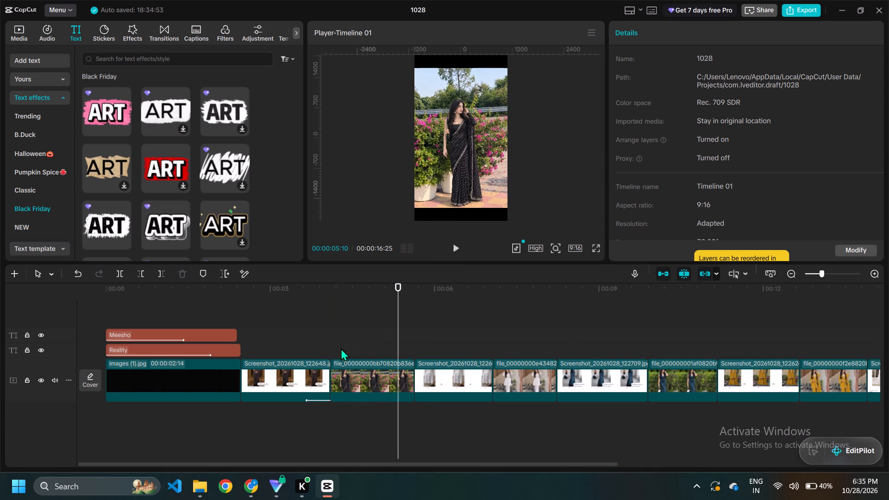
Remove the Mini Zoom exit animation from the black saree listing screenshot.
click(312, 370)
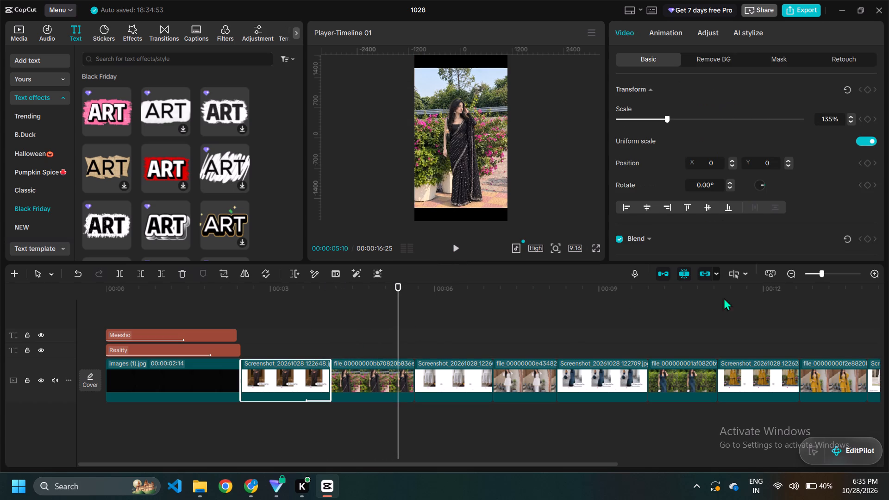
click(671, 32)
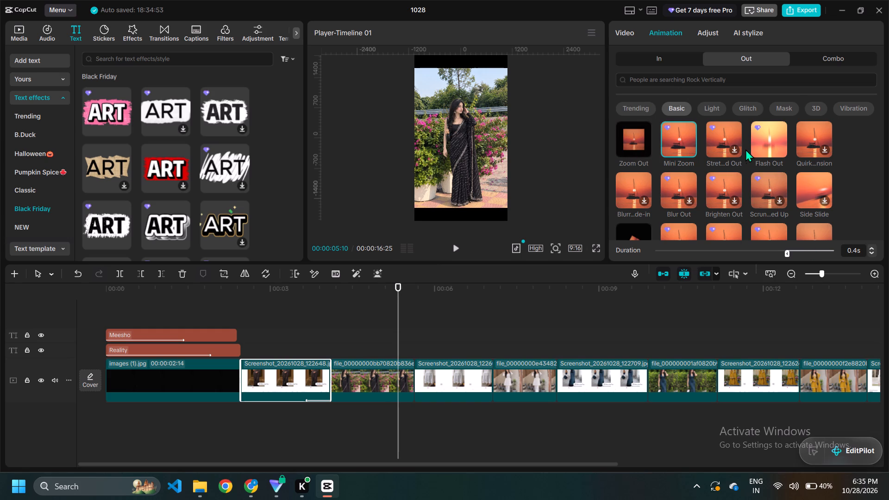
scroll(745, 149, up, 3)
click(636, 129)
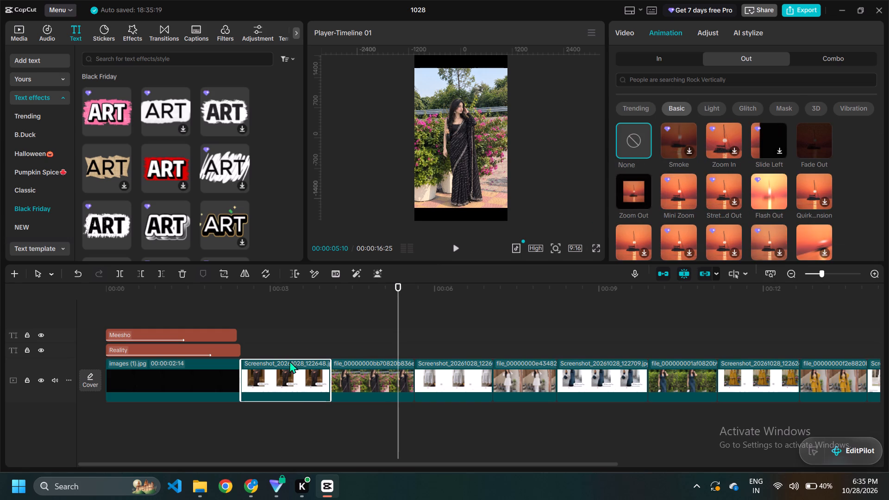
Apply the trending Cross Open entrance animation to the black saree listing screenshot.
drag(400, 321, 240, 330)
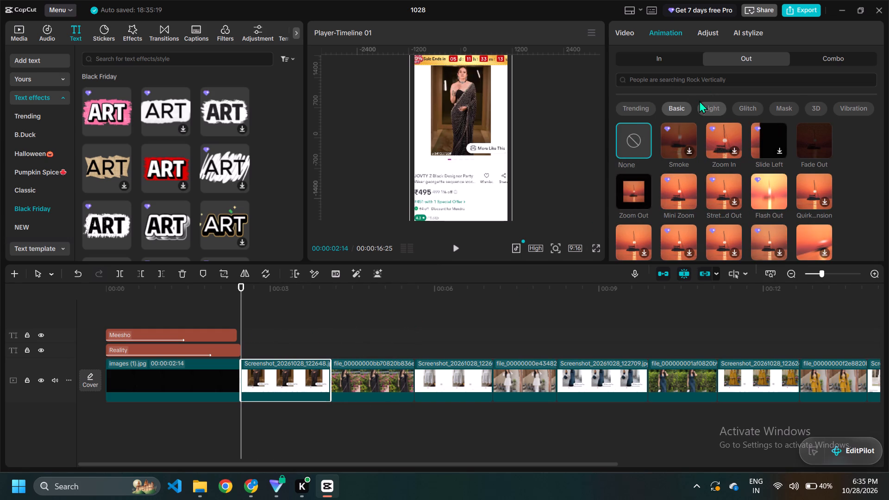
click(634, 109)
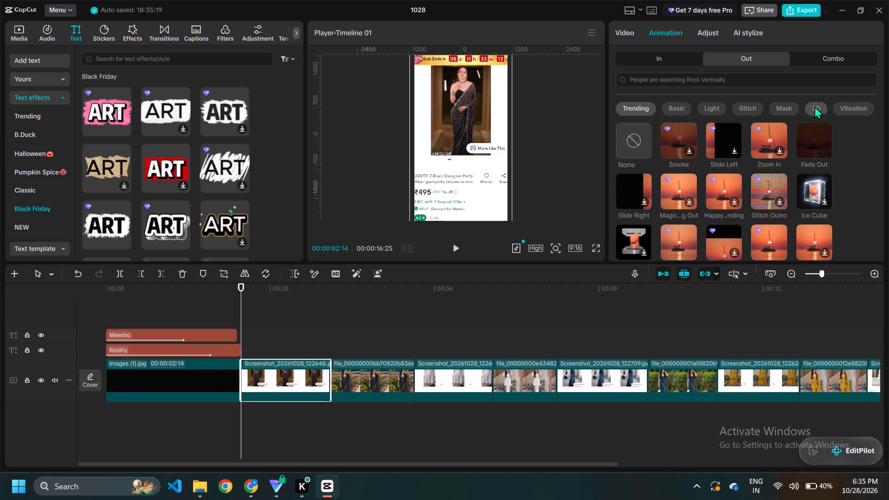
click(661, 61)
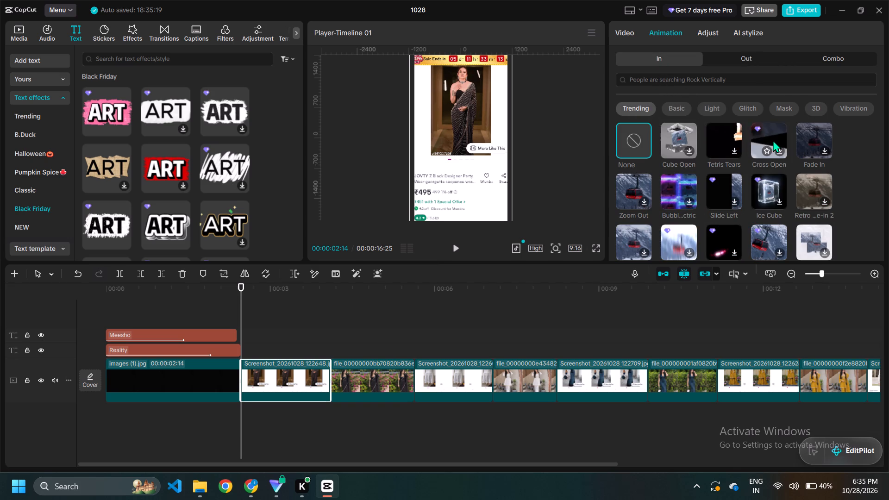
click(779, 151)
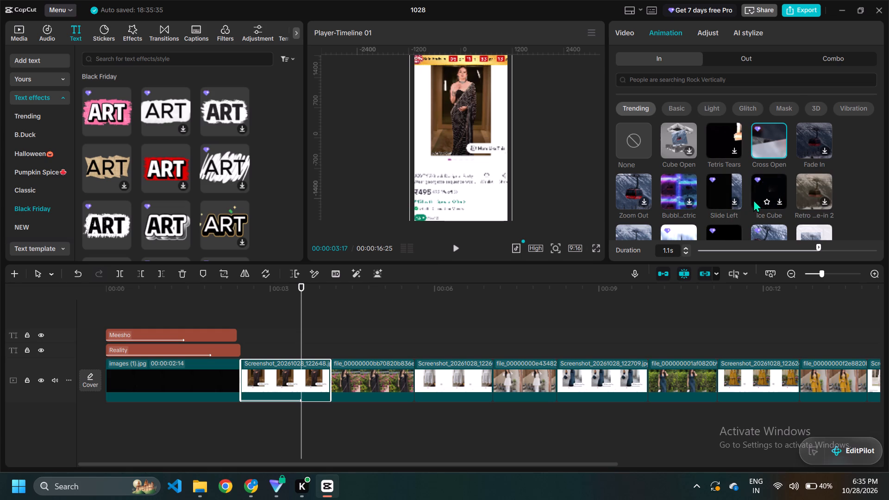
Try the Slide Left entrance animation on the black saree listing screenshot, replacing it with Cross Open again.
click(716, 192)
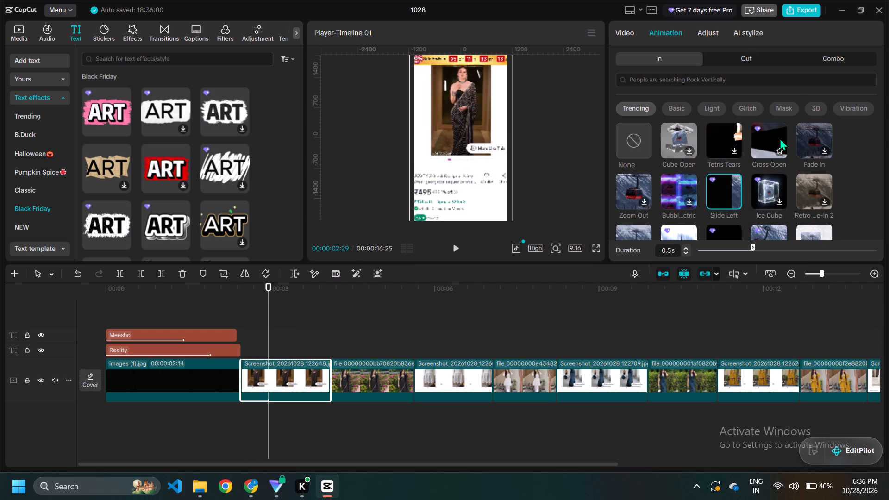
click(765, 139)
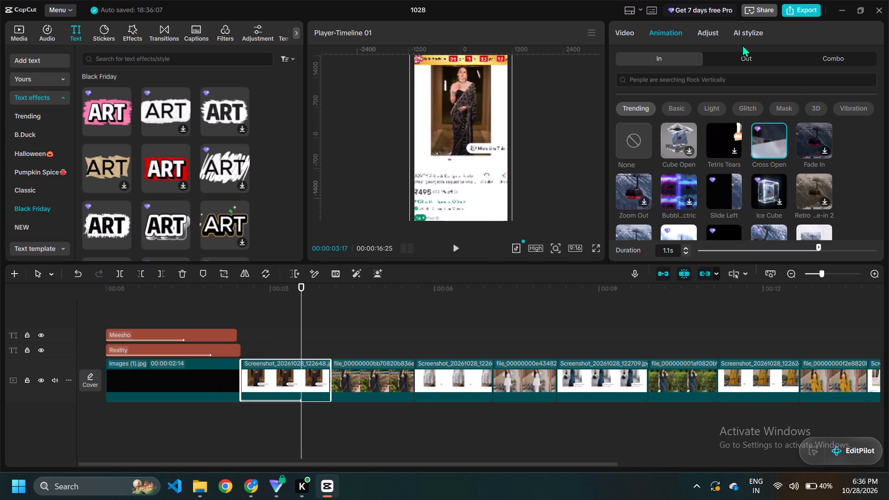
Look over the exit and combo animation choices, and preview the black saree screenshot's Cross Open entrance from its start.
click(739, 57)
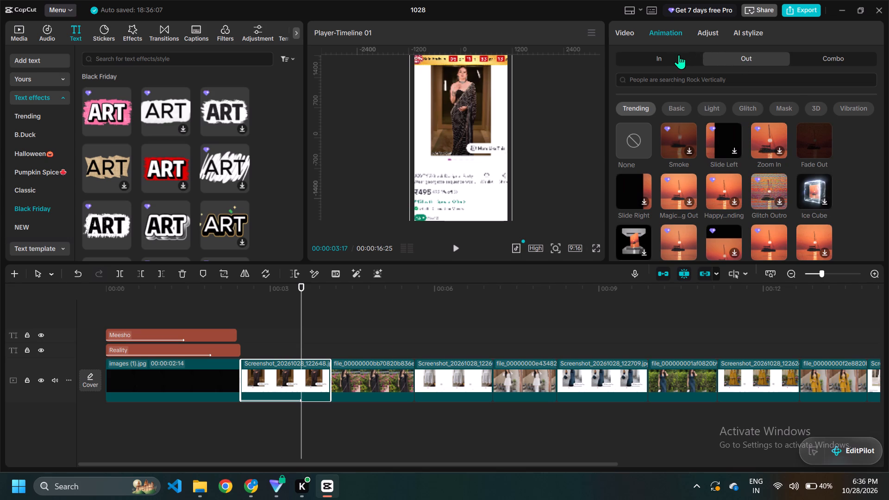
click(679, 55)
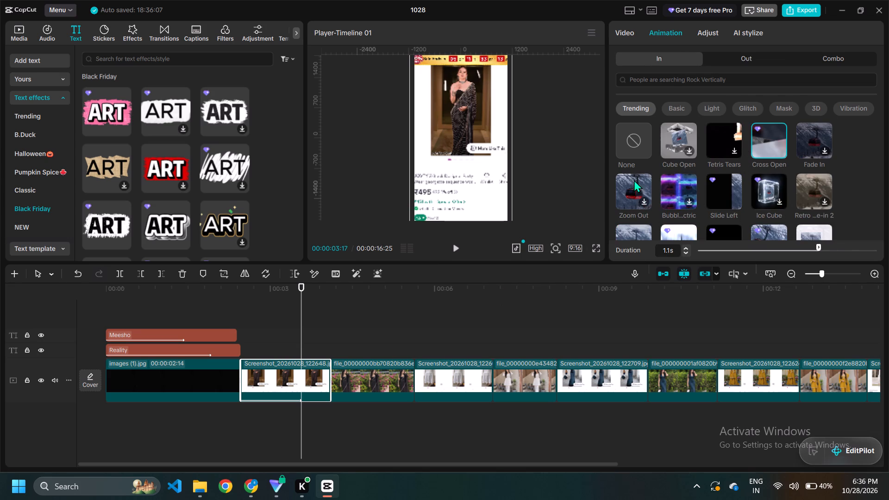
click(829, 56)
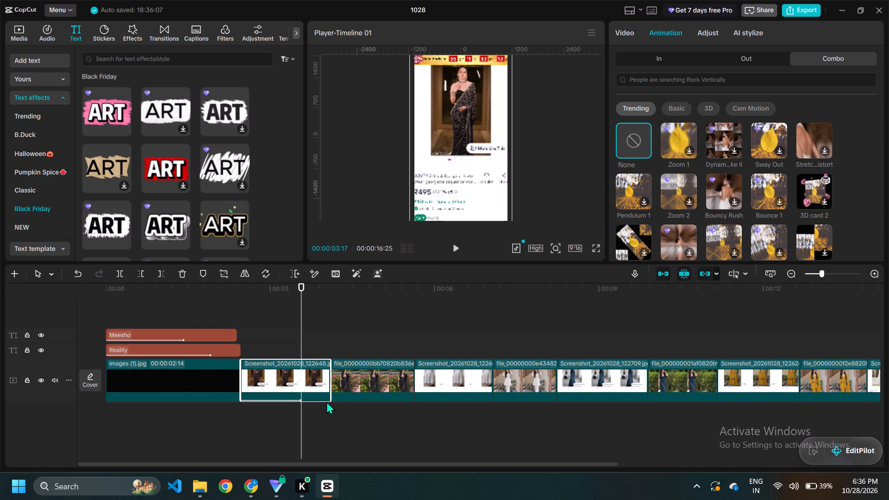
drag(301, 352, 262, 356)
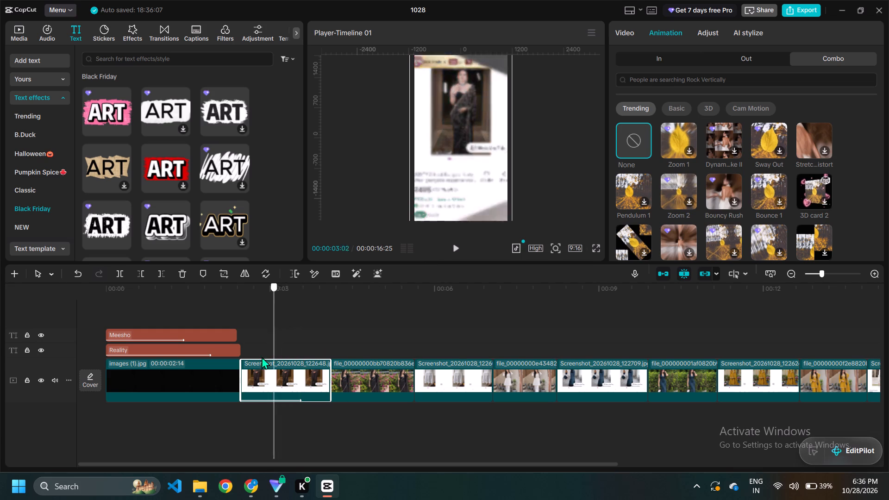
drag(262, 356, 240, 361)
click(457, 248)
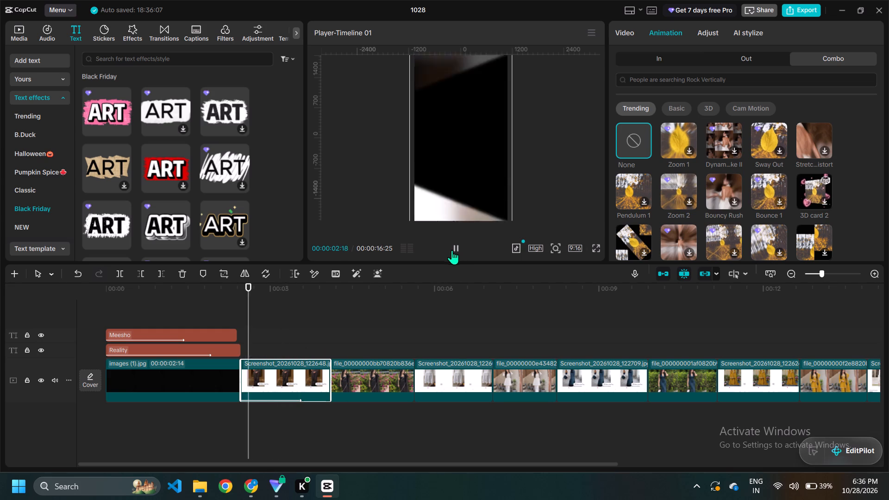
Remove the Cross Open entrance animation from the black saree listing screenshot.
click(657, 55)
click(626, 138)
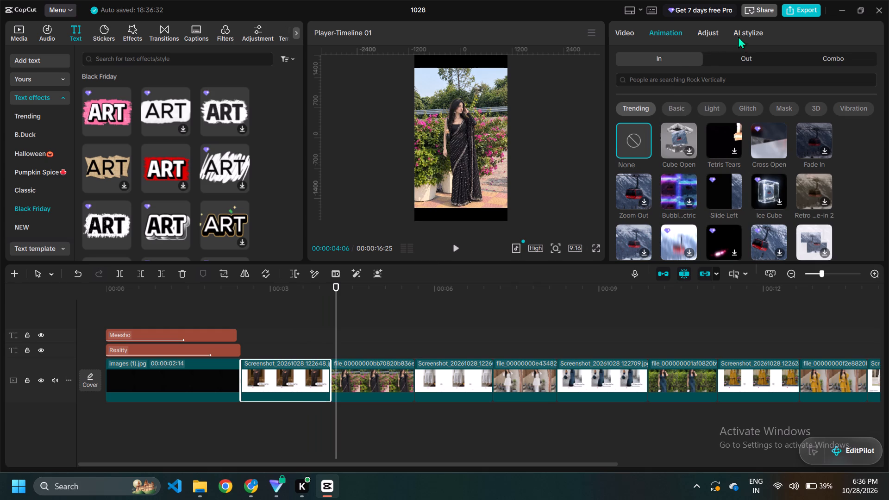
Apply the trending Zoom 1 combo animation to the black saree listing screenshot.
click(745, 55)
click(822, 55)
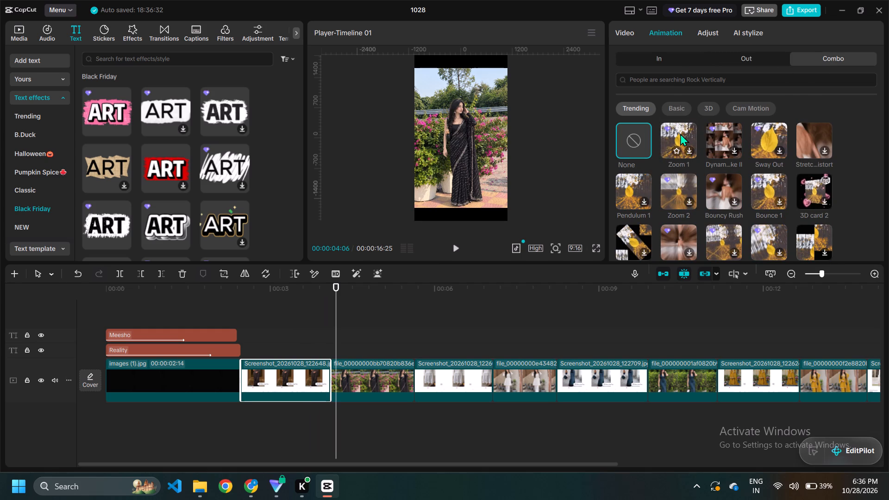
click(680, 133)
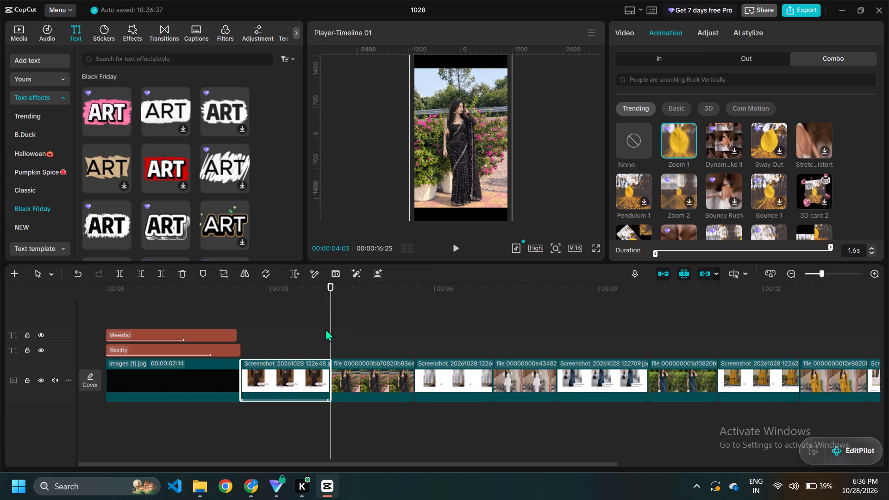
Preview the Zoom 1 combo animation by scrubbing and playing the black saree screenshot into the following outfit photo.
drag(330, 329, 252, 361)
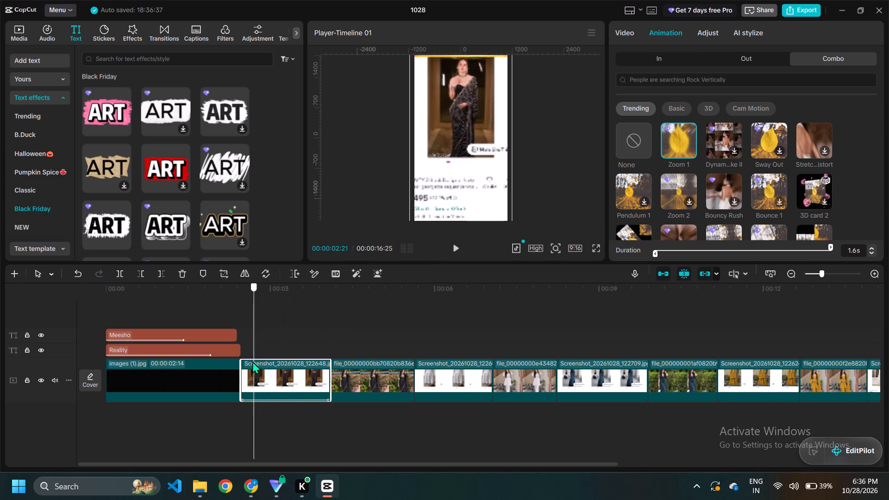
drag(252, 361, 354, 352)
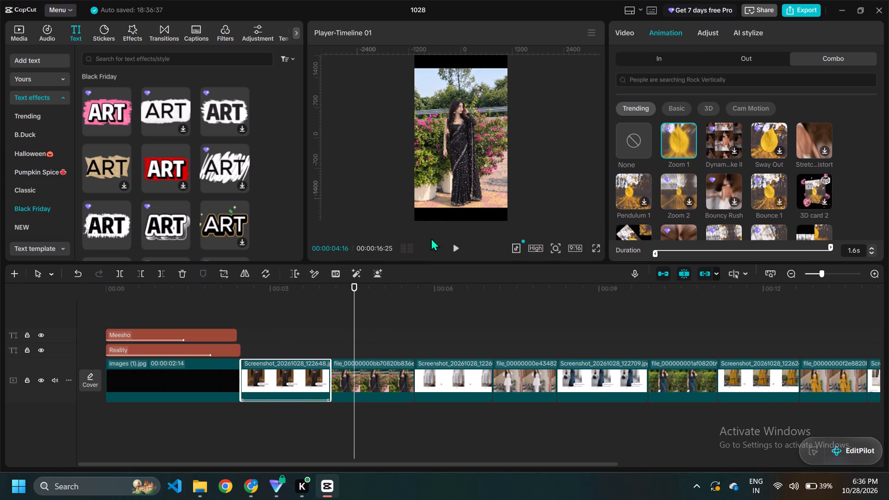
drag(355, 311, 247, 323)
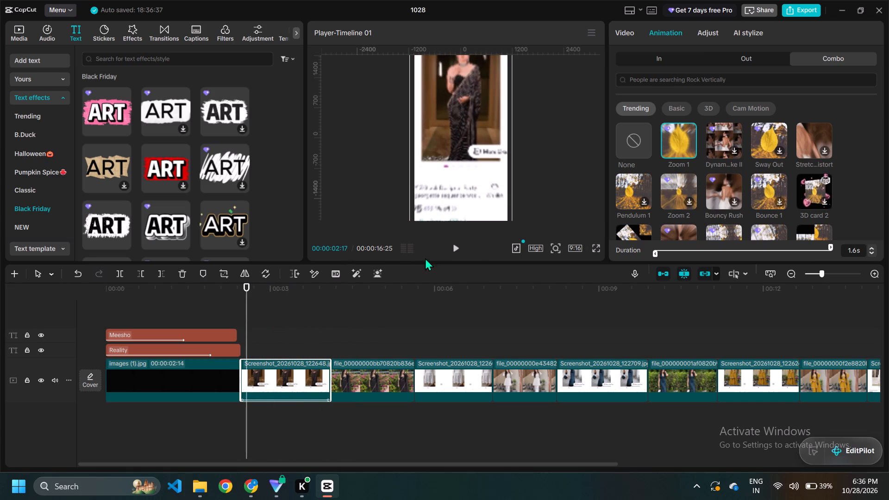
click(454, 243)
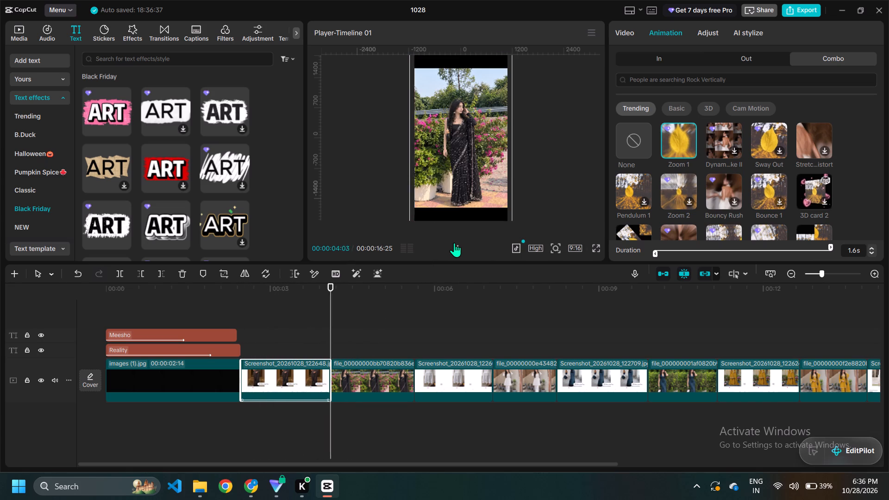
click(454, 243)
Apply the Zoom 1 combo animation to the black saree outfit photo and check it against the preceding screenshot.
click(374, 362)
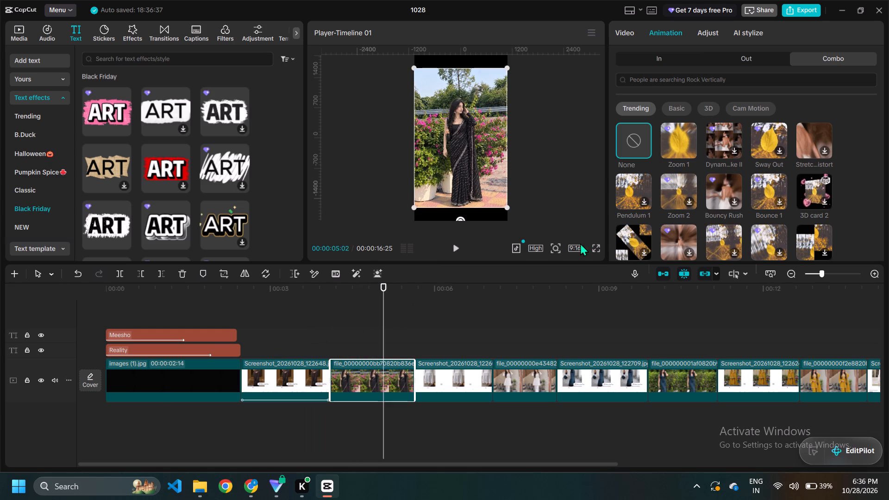
click(672, 141)
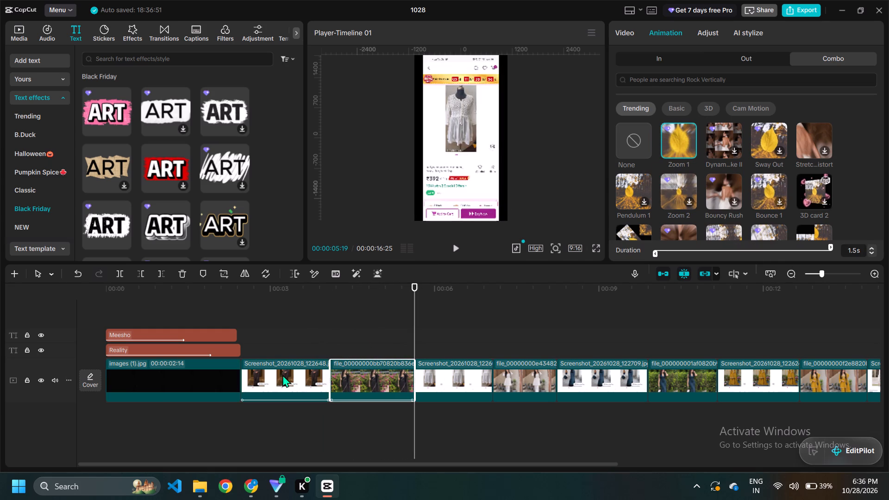
drag(416, 314, 311, 344)
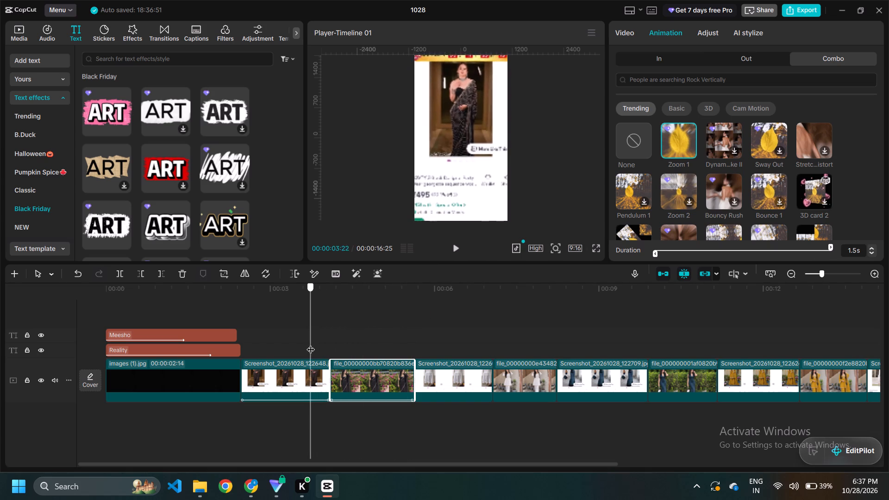
drag(311, 344, 244, 364)
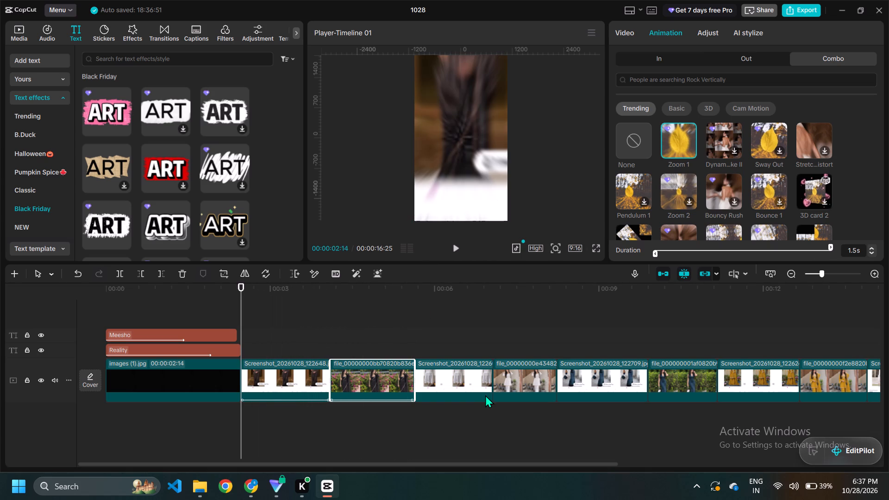
Apply the Zoom 1 combo animation to the white dress listing screenshot and its matching outfit photo.
click(447, 370)
click(673, 141)
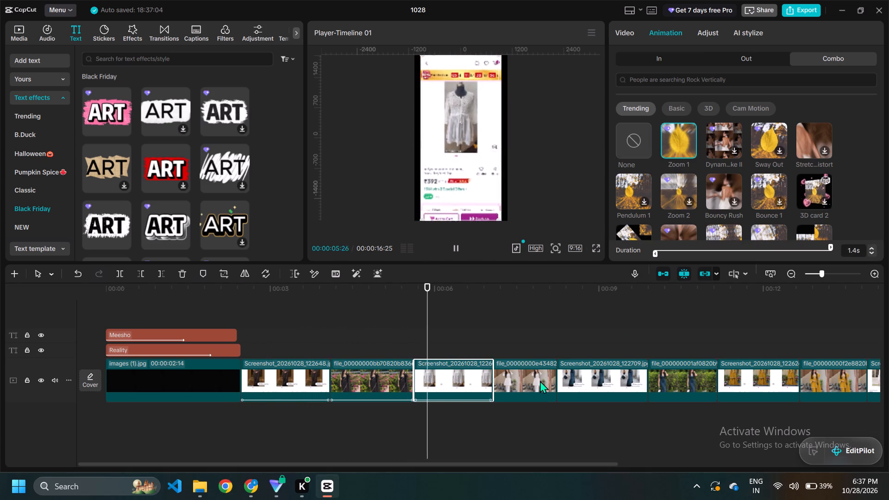
drag(526, 371, 533, 367)
click(670, 131)
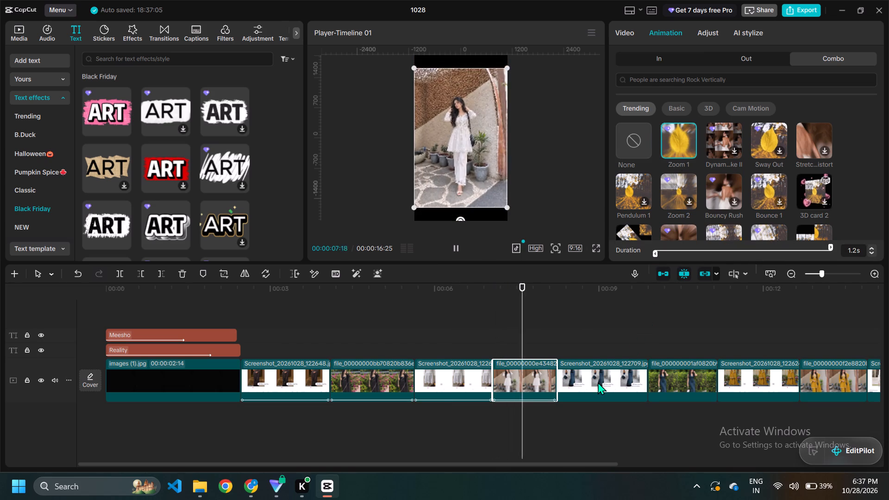
Apply the Zoom 1 combo animation to the dark blue dress listing screenshot and its matching outfit photo.
click(598, 382)
click(674, 132)
click(681, 367)
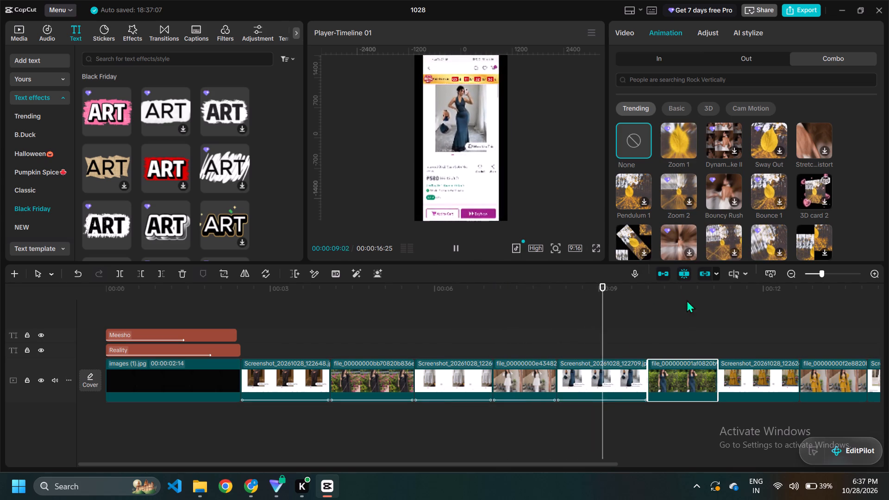
click(682, 134)
Apply the Zoom 1 combo animation to the mustard yellow outfit's listing screenshot and its matching outfit photo.
click(756, 379)
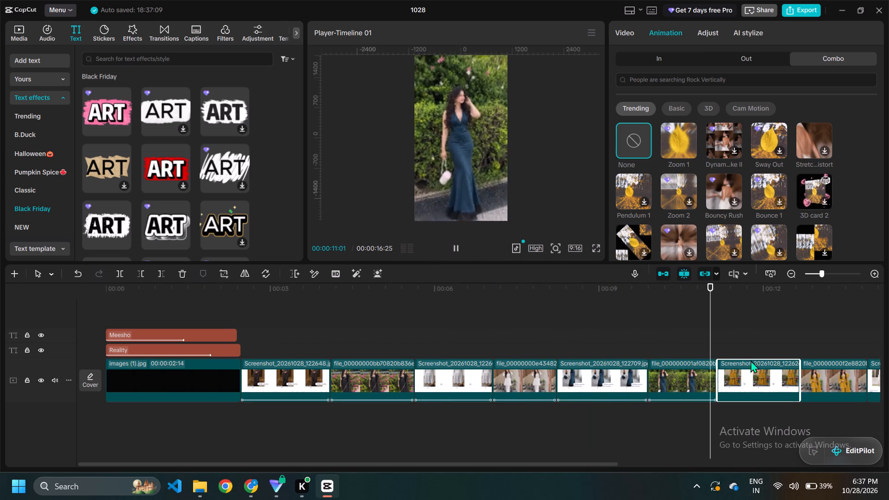
click(672, 119)
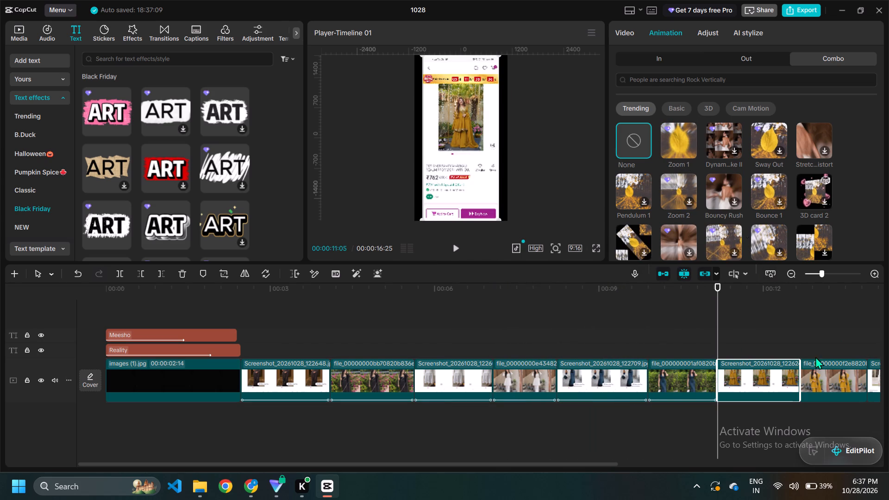
click(675, 149)
click(834, 378)
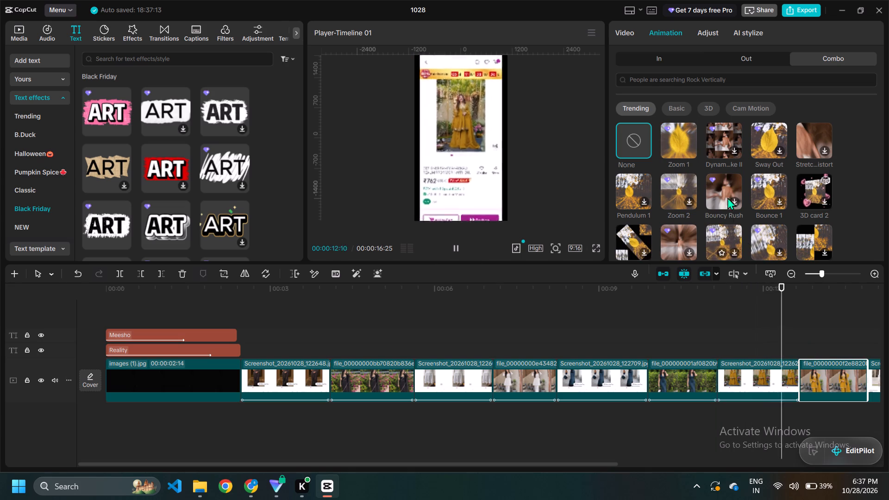
click(686, 137)
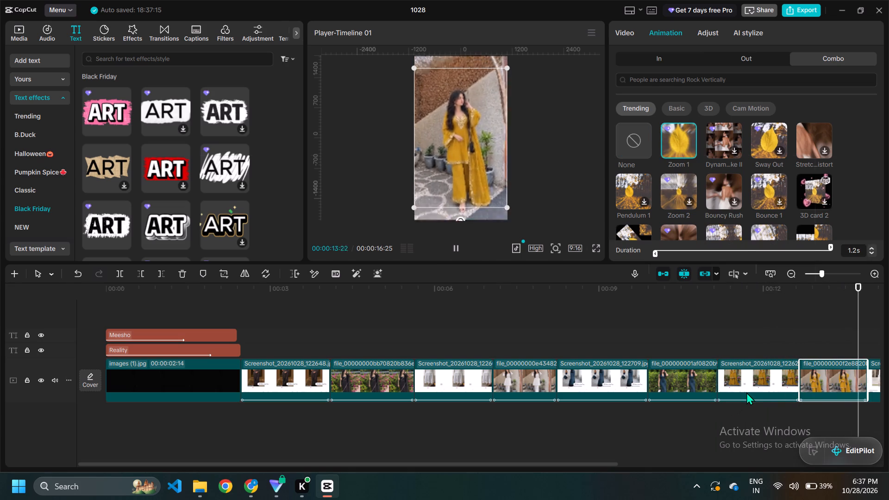
Apply the Zoom 1 combo animation to the floral outfit's listing screenshot and the final outfit photo.
scroll(747, 392, left, 2)
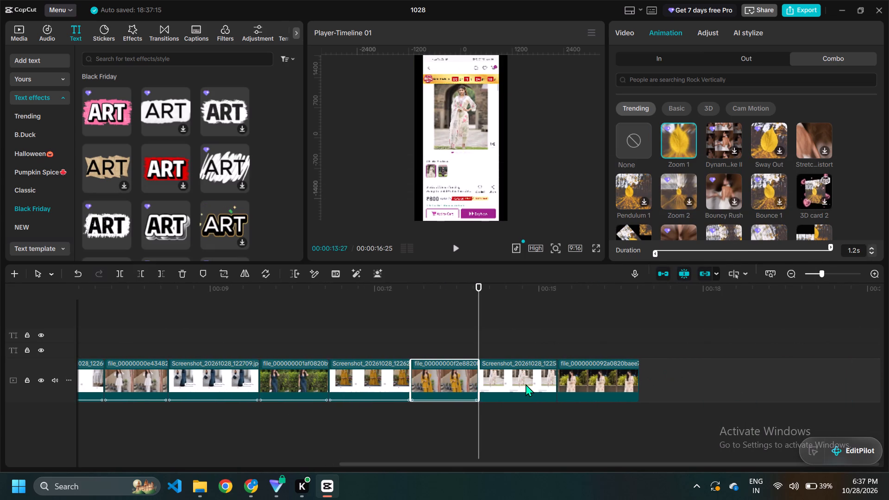
click(526, 384)
click(685, 144)
click(588, 373)
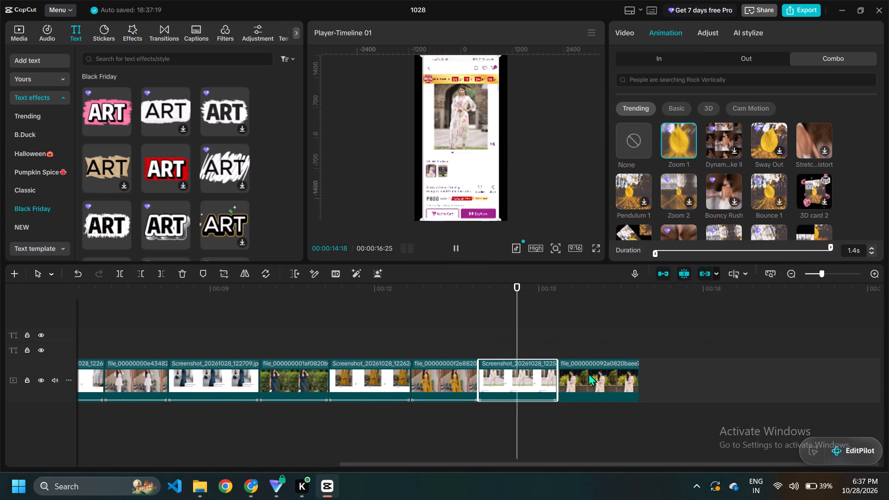
click(669, 137)
Return to the black saree listing screenshot and scrub through it to review its framing and Zoom 1 animation.
scroll(639, 160, right, 1)
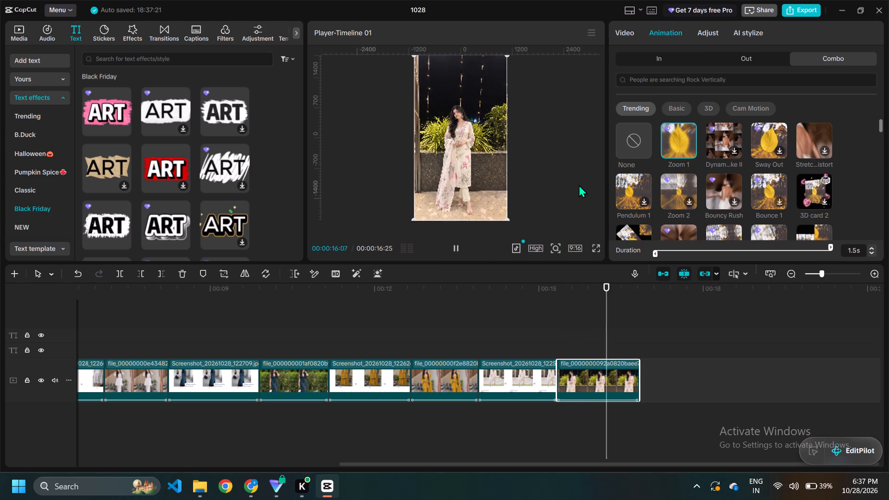
scroll(496, 368, right, 1)
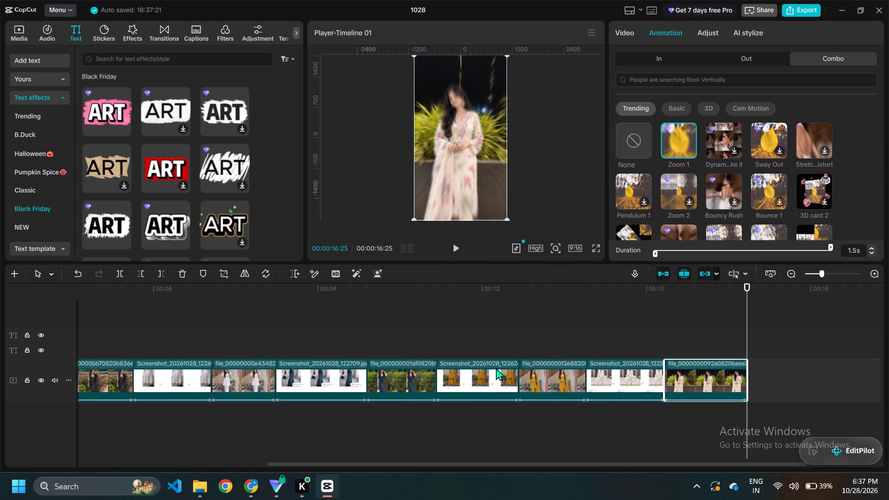
scroll(496, 368, right, 3)
click(297, 366)
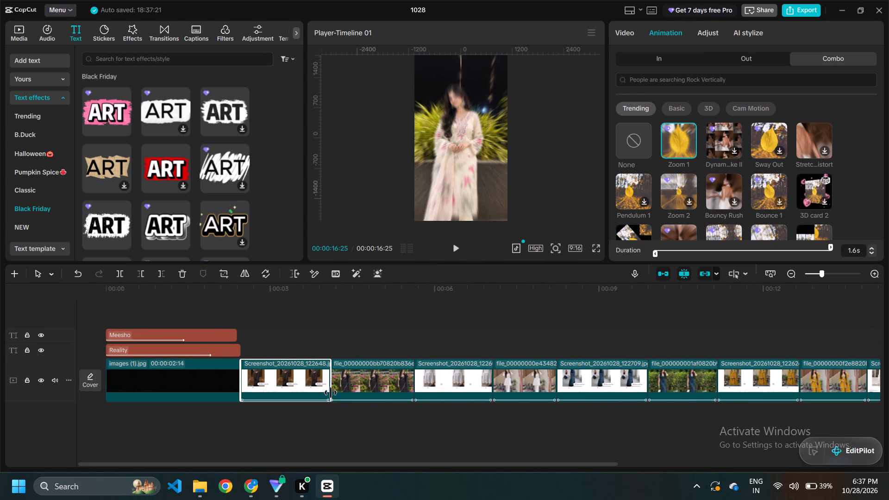
click(319, 326)
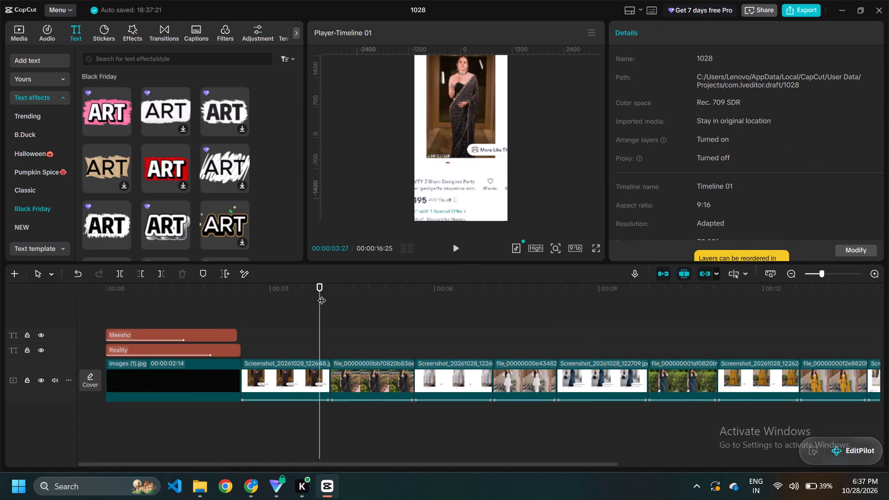
drag(321, 287, 319, 287)
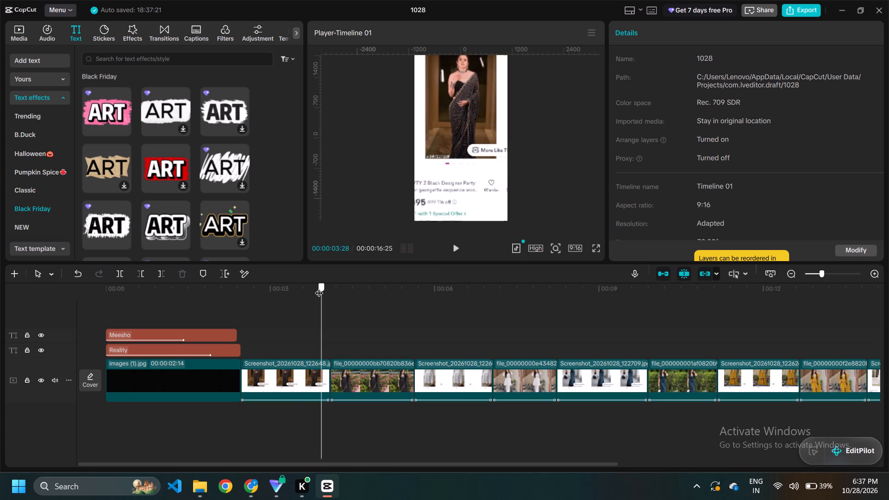
drag(319, 287, 298, 298)
Enlarge the black saree outfit photo to about 119% scale so it fills the vertical frame.
click(369, 369)
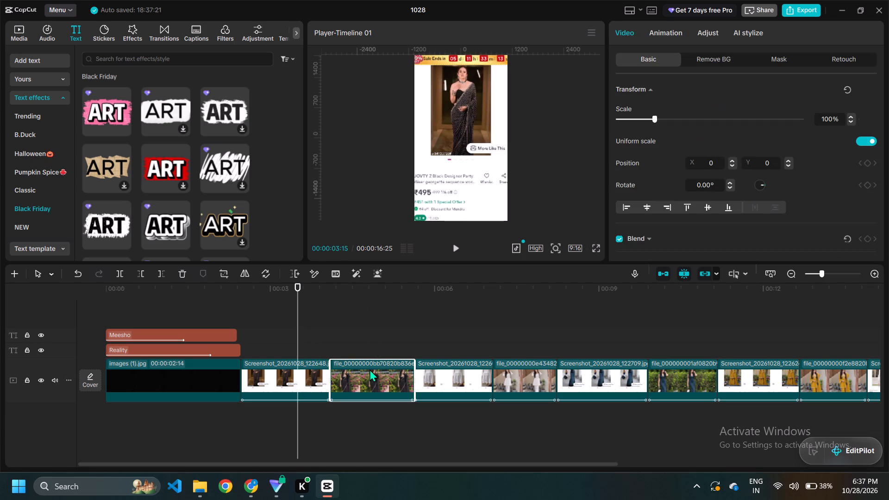
click(367, 284)
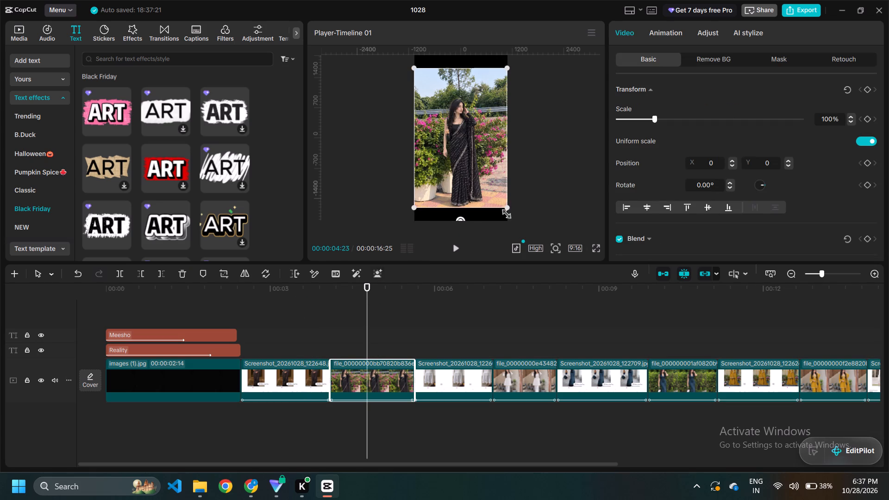
drag(507, 208, 520, 226)
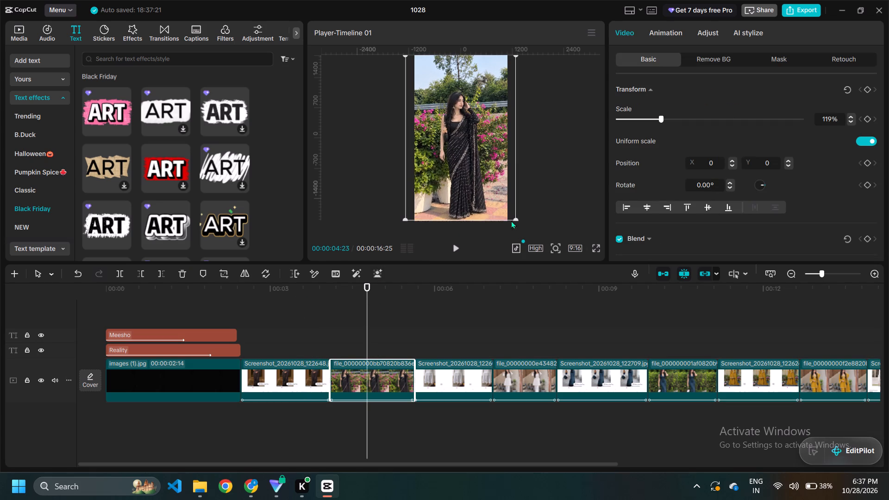
Enlarge the white outfit's listing screenshot to about 133% scale and its matching outfit photo to about 131% so both fill the frame.
click(461, 380)
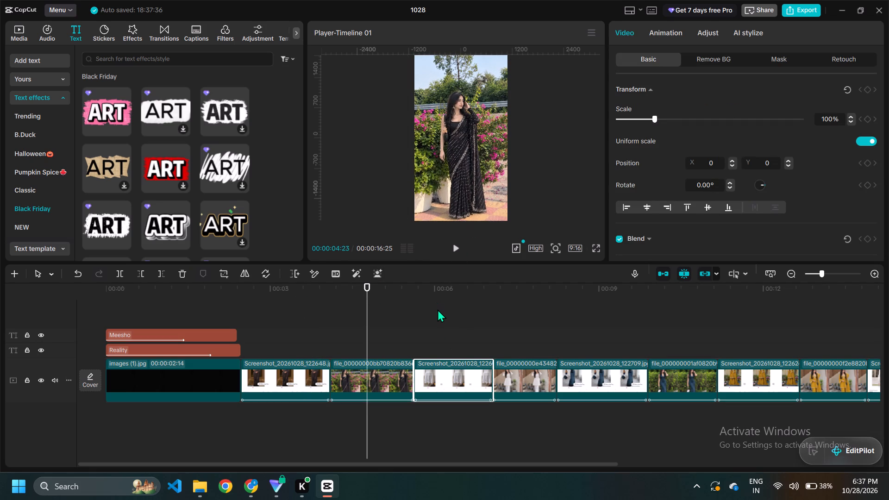
scroll(438, 309, right, 1)
click(443, 284)
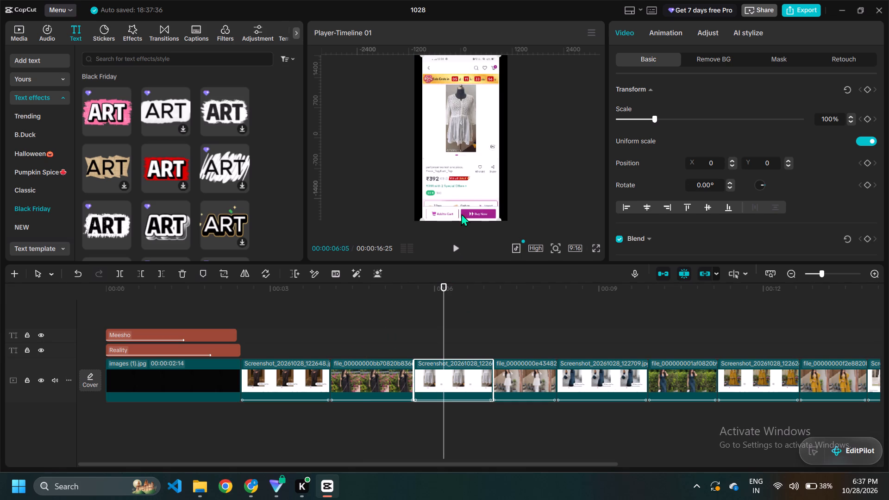
click(467, 190)
drag(498, 218, 504, 220)
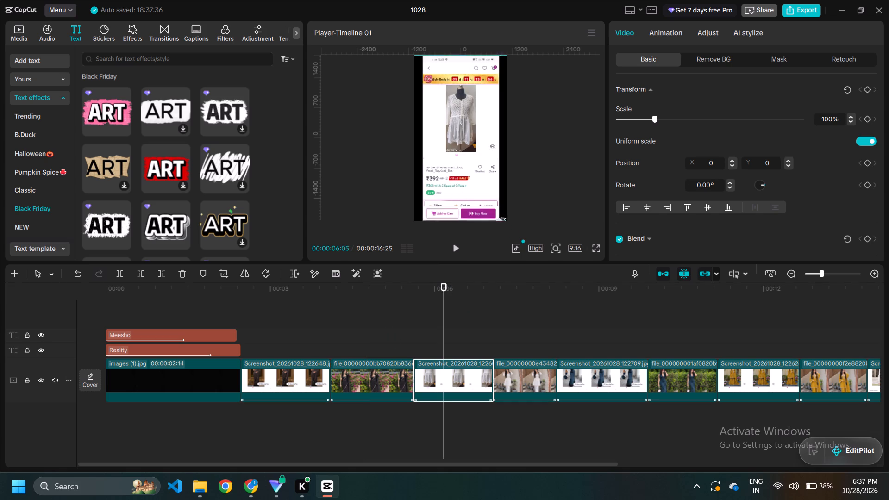
drag(504, 220, 539, 245)
click(518, 297)
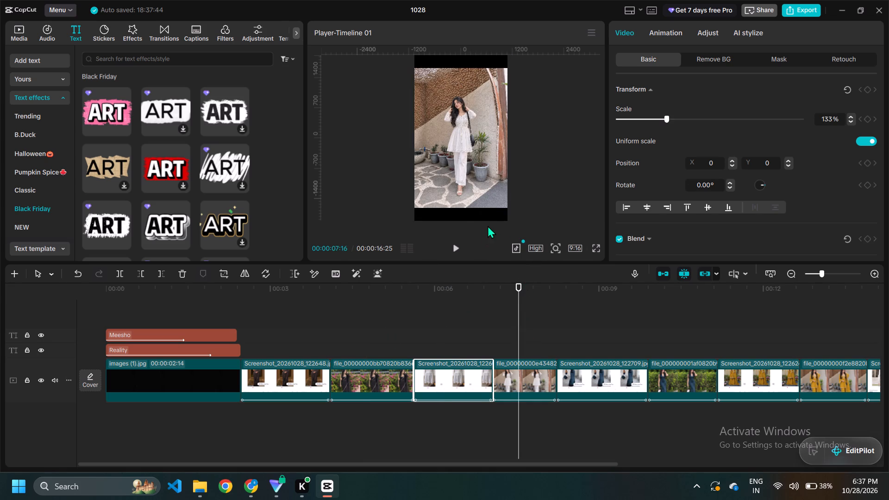
click(484, 193)
drag(507, 209, 521, 238)
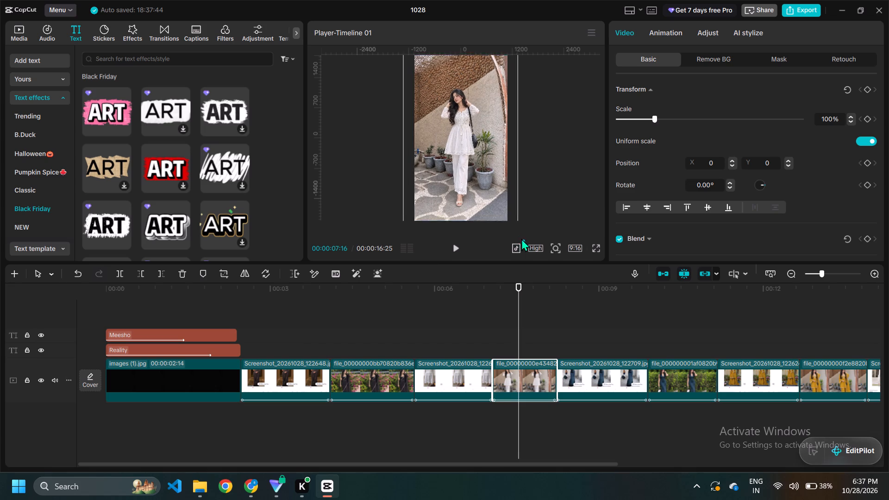
drag(521, 238, 525, 244)
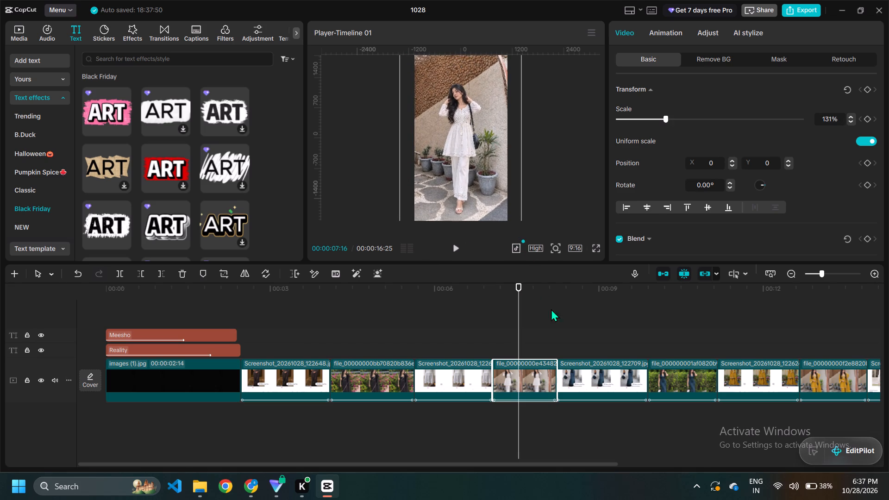
Fill the frame with the navy dress's listing screenshot at about 133% scale and its outfit photo at about 135%, raised to about Y 268.
click(595, 285)
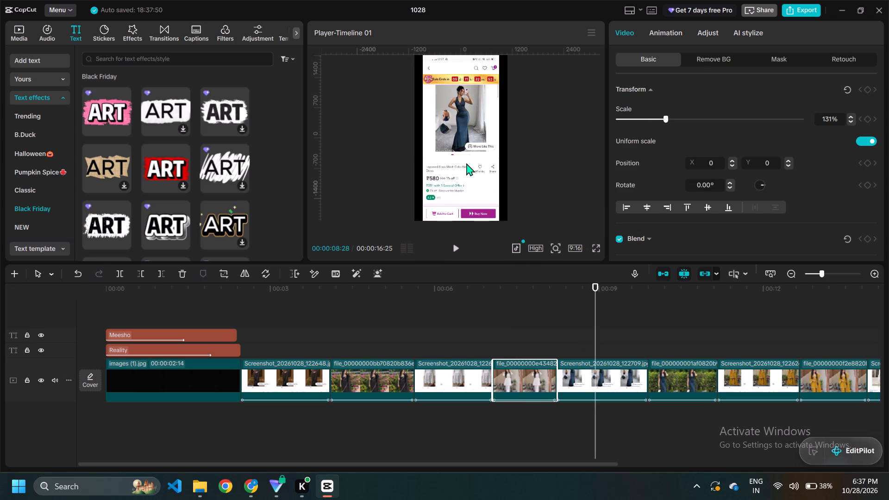
click(466, 163)
drag(497, 218, 535, 246)
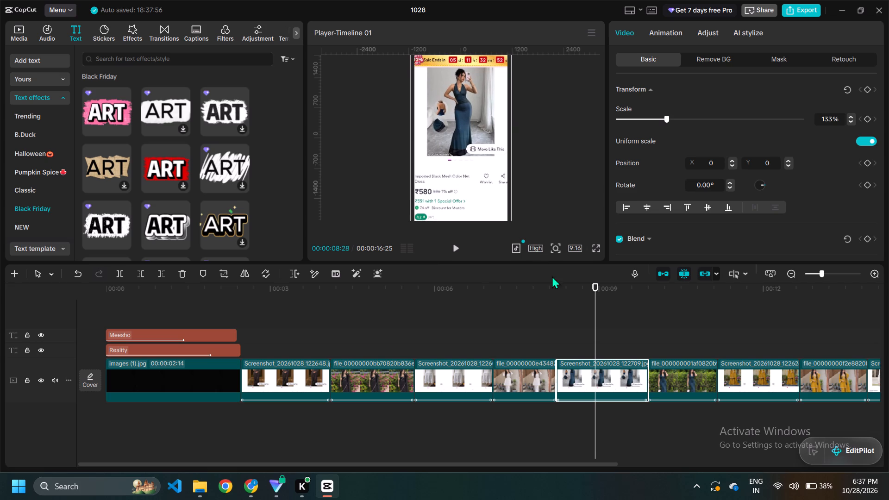
click(662, 282)
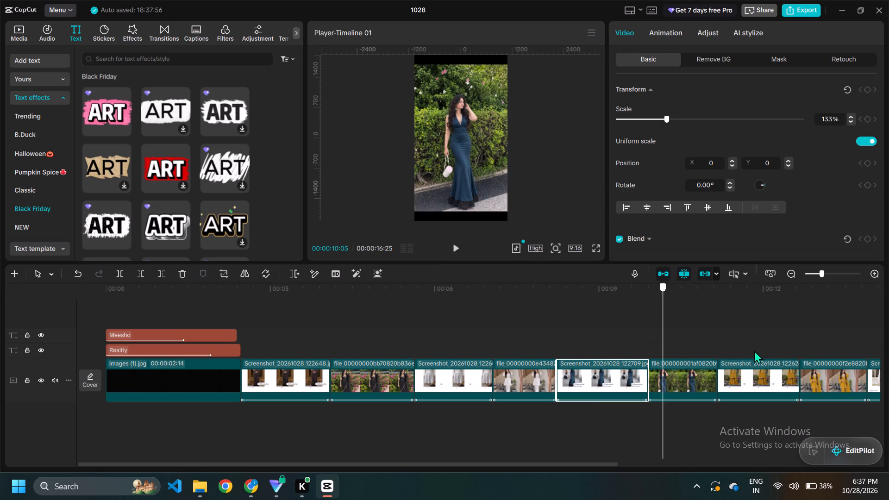
scroll(727, 350, left, 2)
click(478, 161)
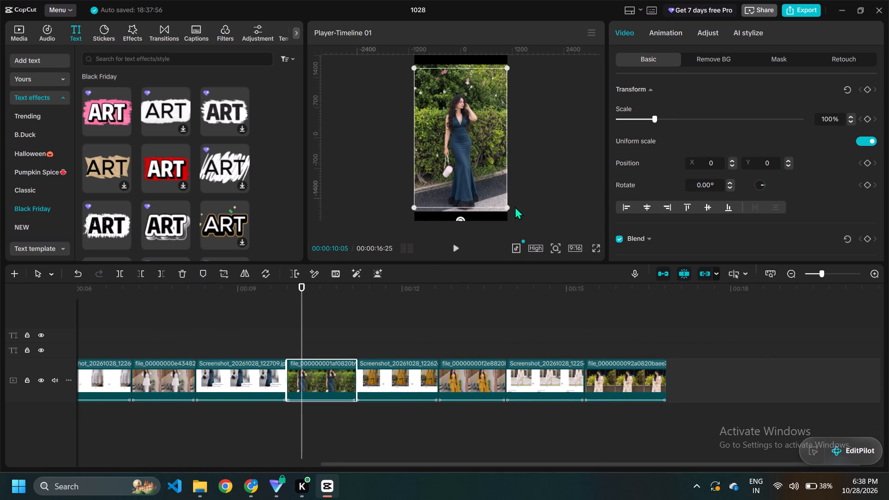
drag(505, 206, 521, 231)
drag(464, 186, 464, 175)
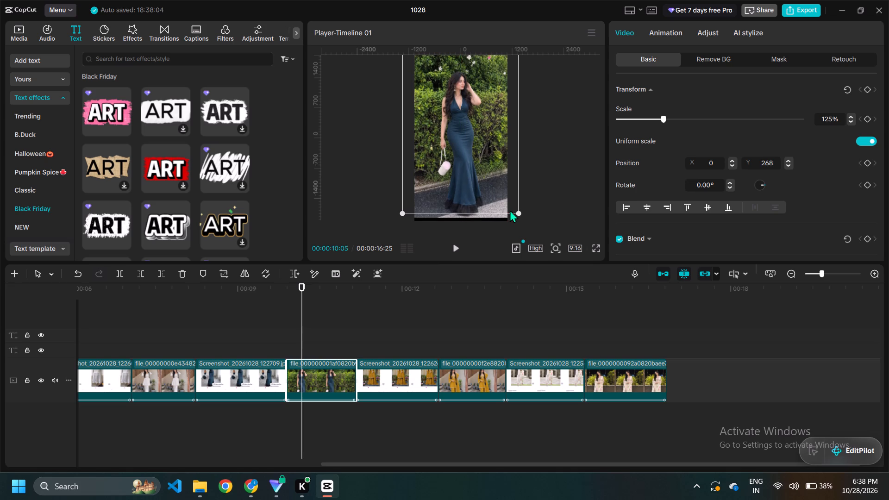
drag(516, 215, 523, 226)
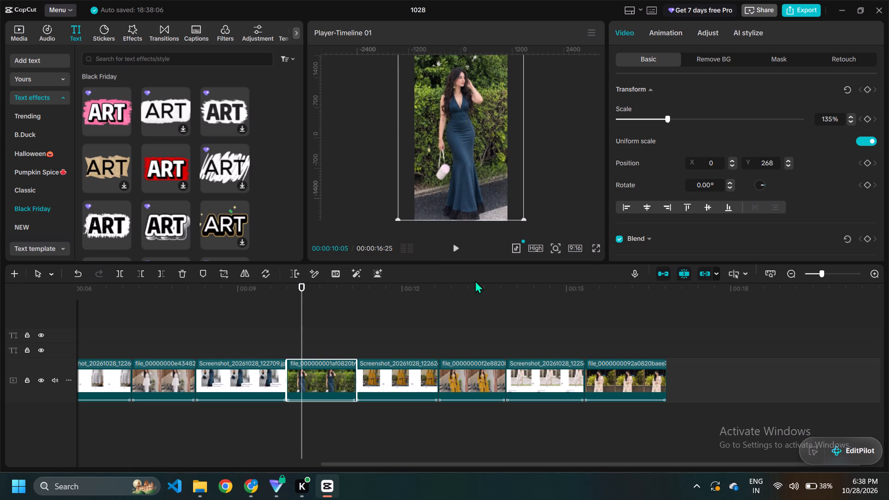
Enlarge the mustard yellow outfit's listing screenshot to fill the frame and its matching outfit photo to about 124% scale.
click(408, 292)
click(461, 143)
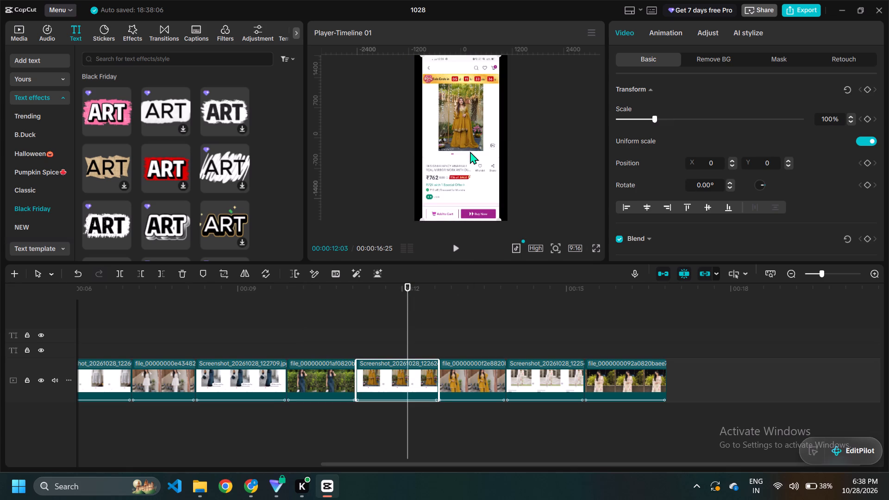
drag(497, 220, 522, 237)
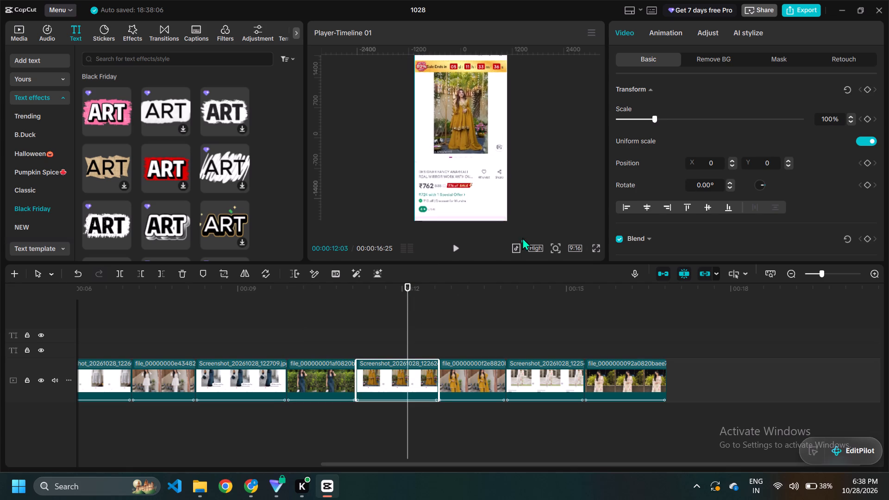
drag(522, 237, 529, 253)
click(469, 309)
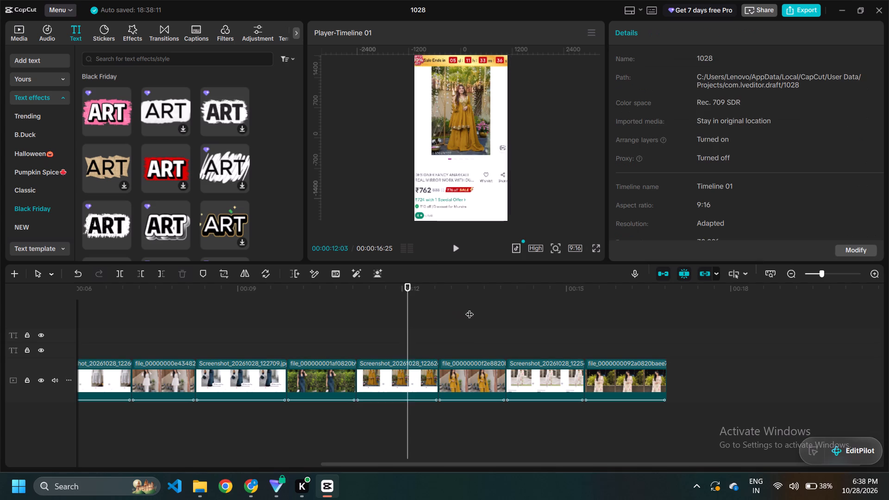
click(464, 175)
drag(505, 208, 510, 221)
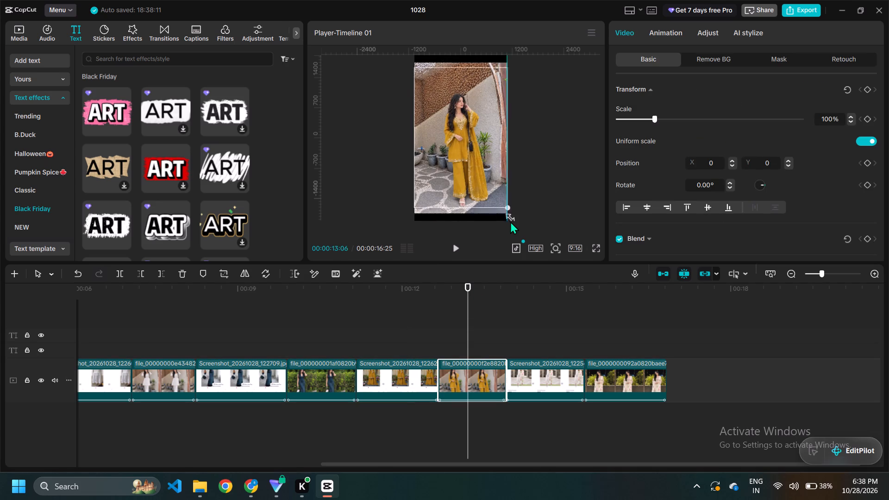
drag(510, 221, 517, 236)
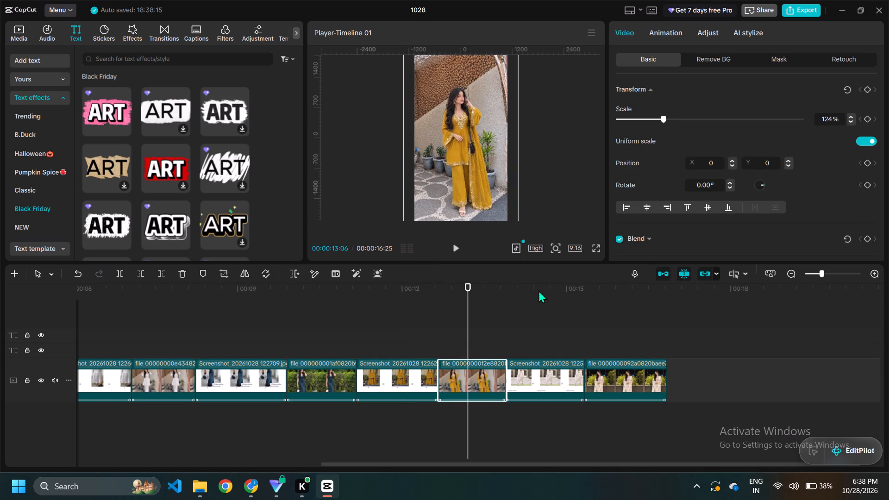
Enlarge the floral outfit's listing screenshot to about 121% scale and raise it to about Y 315.
click(538, 290)
click(460, 168)
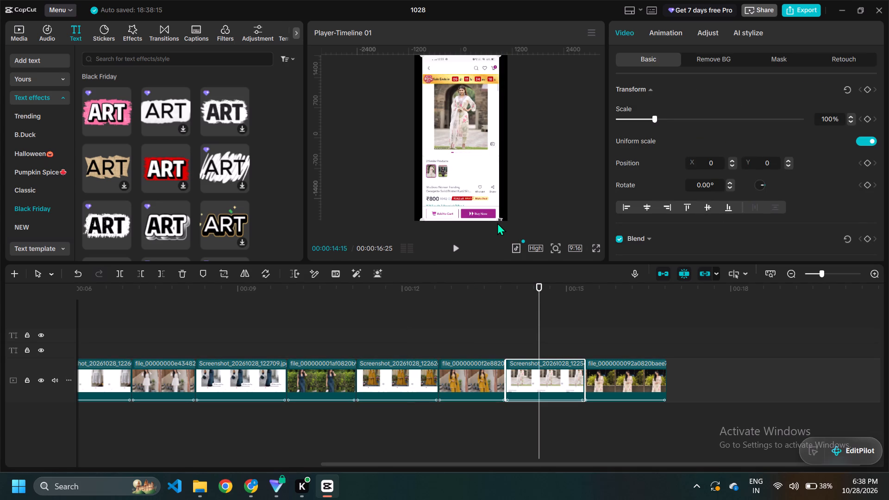
drag(498, 219, 512, 234)
drag(458, 166, 459, 152)
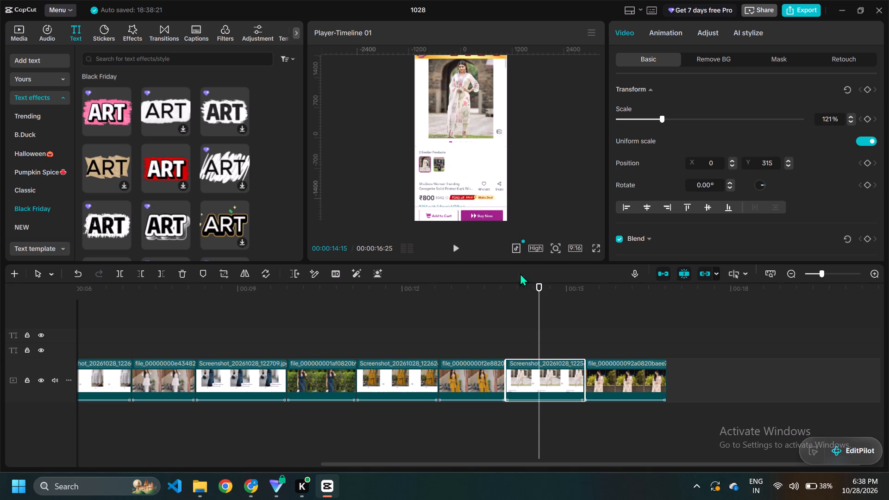
Check the final floral outfit photo's framing and play the video from the beginning to review the titles and resized clips.
click(612, 288)
click(471, 177)
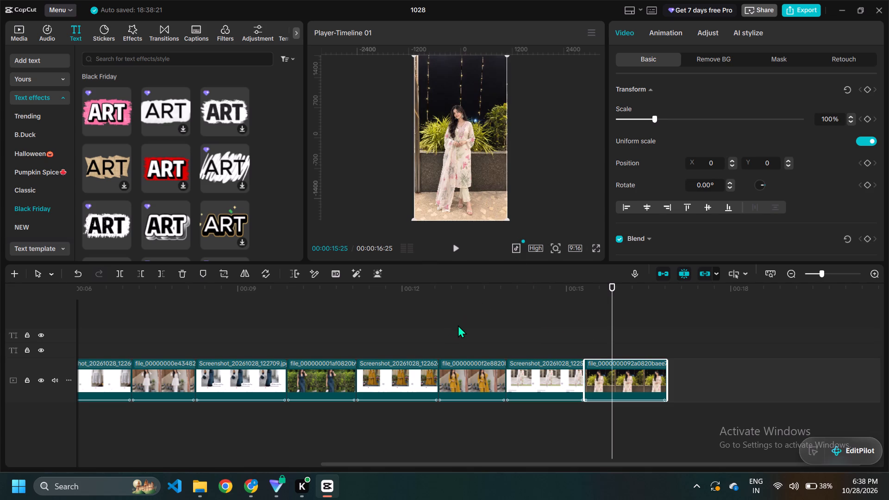
scroll(326, 330, right, 3)
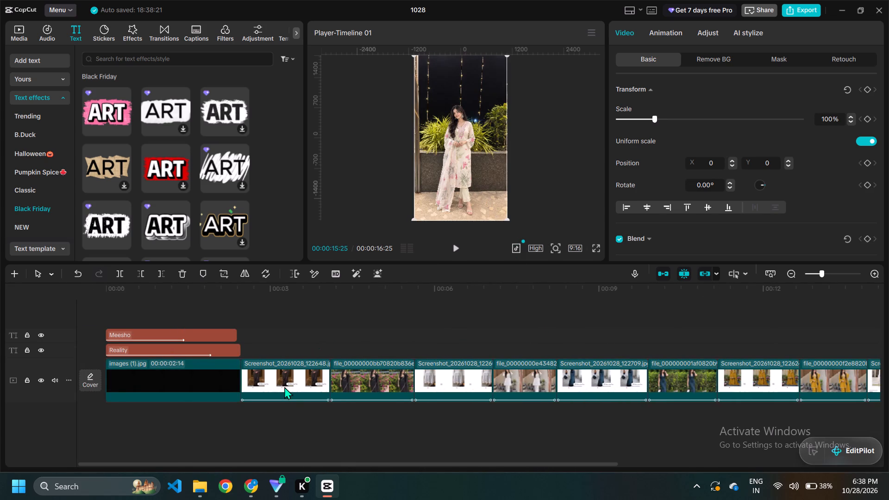
click(292, 395)
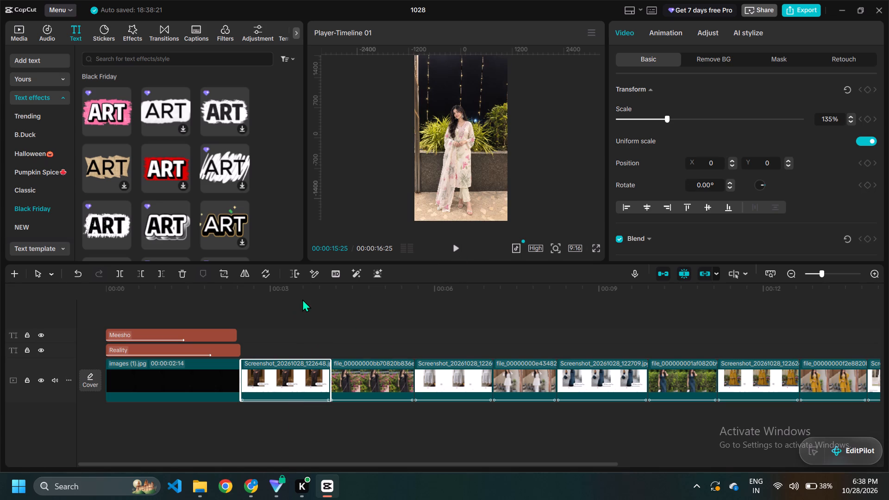
click(297, 291)
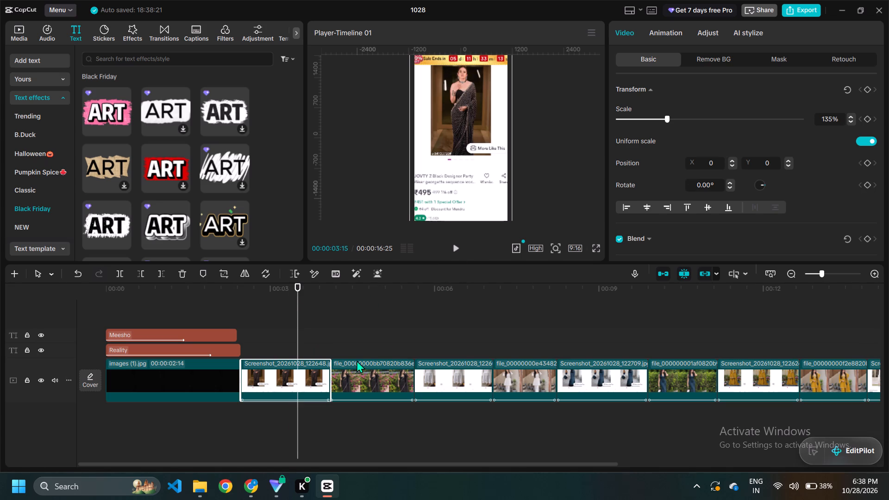
drag(299, 318, 212, 316)
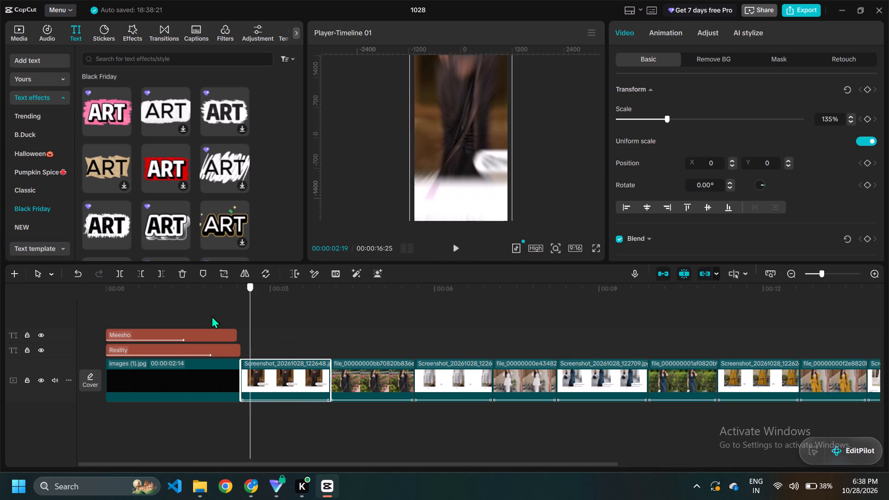
drag(212, 316, 62, 306)
click(456, 251)
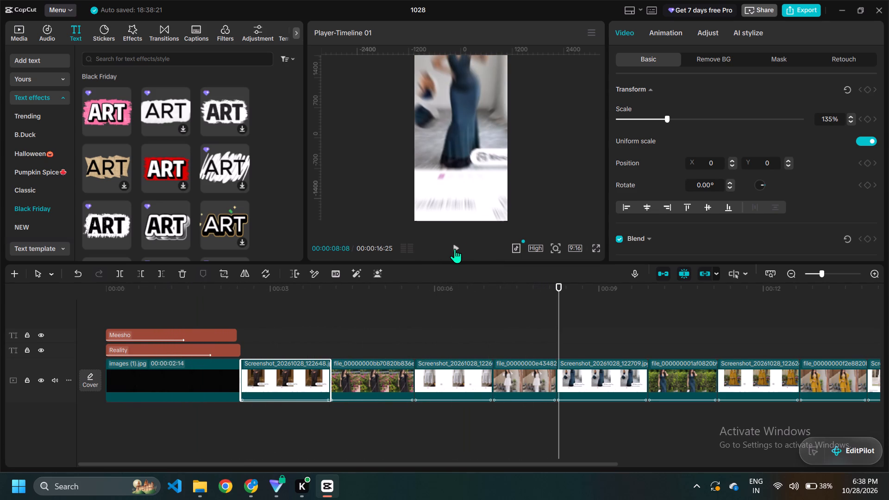
Lengthen the black saree's listing screenshot to end at about 4.6 s and its outfit photo to end at about 6.7 s.
click(301, 363)
click(306, 288)
drag(329, 376, 345, 379)
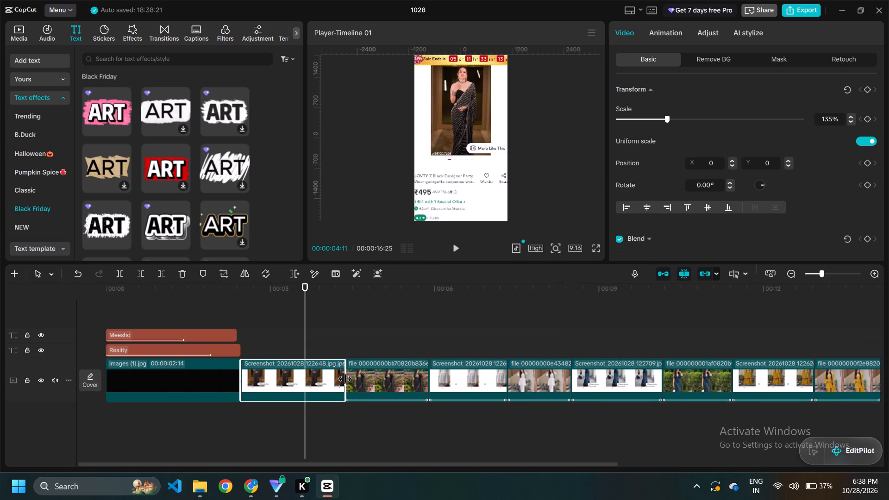
drag(345, 379, 348, 379)
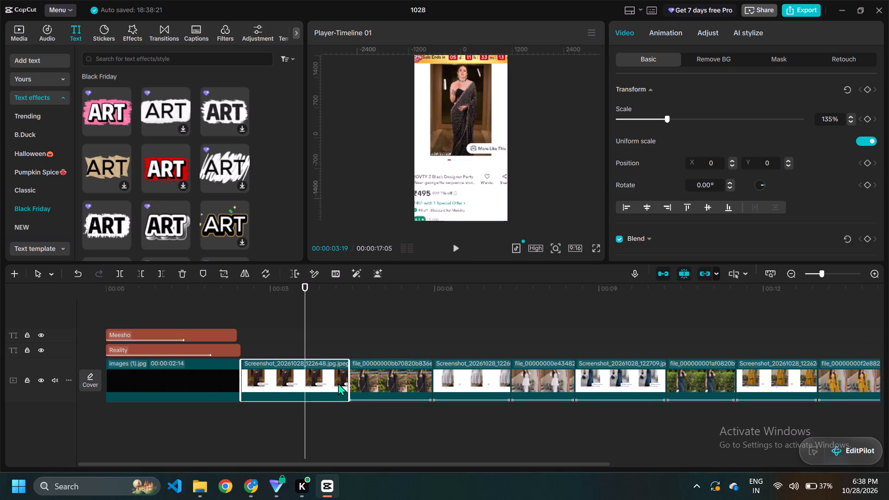
click(282, 386)
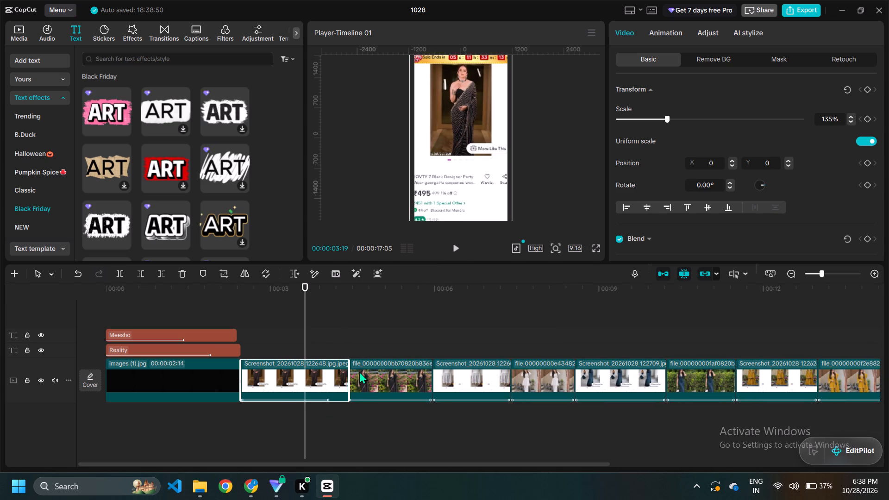
click(359, 372)
click(310, 369)
drag(351, 379, 356, 378)
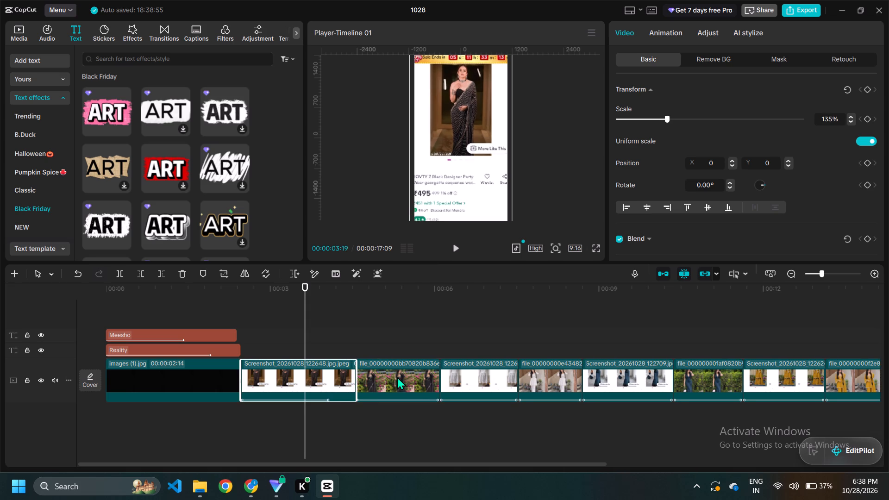
click(406, 376)
drag(443, 380, 472, 381)
Lengthen the white outfit's listing screenshot to end at about 8.5 s and its outfit photo to end at about 10.1 s.
click(532, 377)
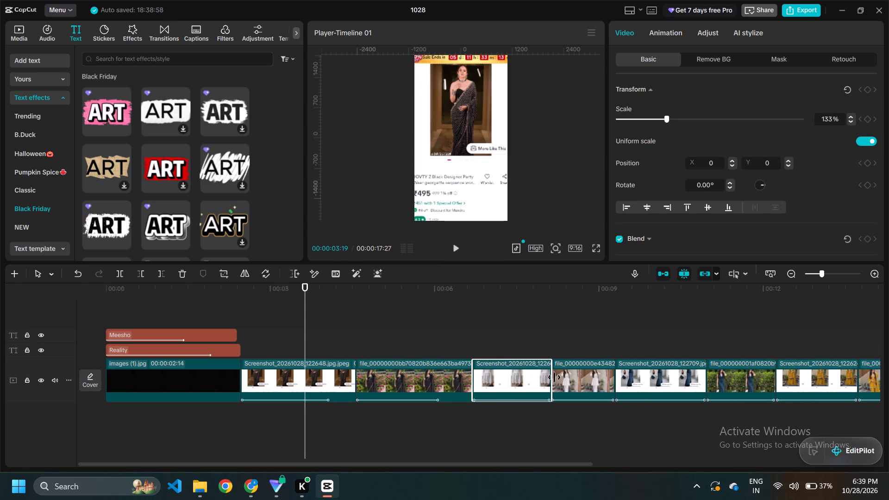
drag(554, 377, 555, 382)
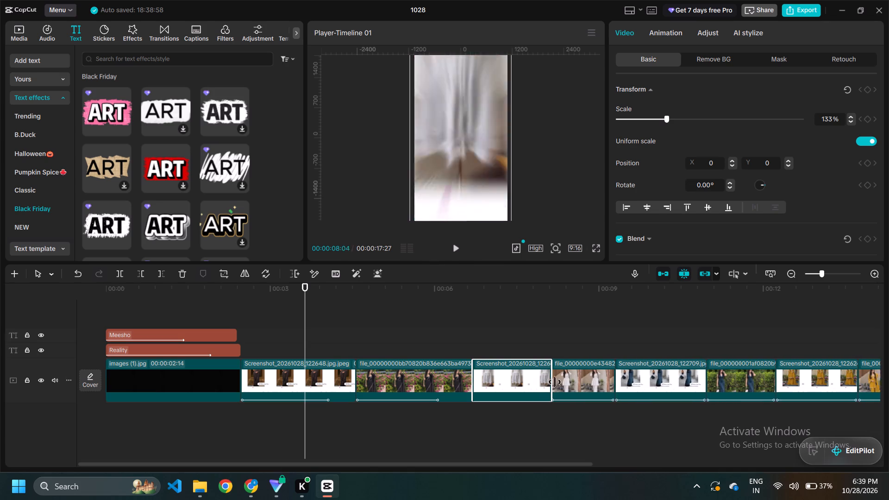
drag(555, 382, 570, 377)
click(592, 375)
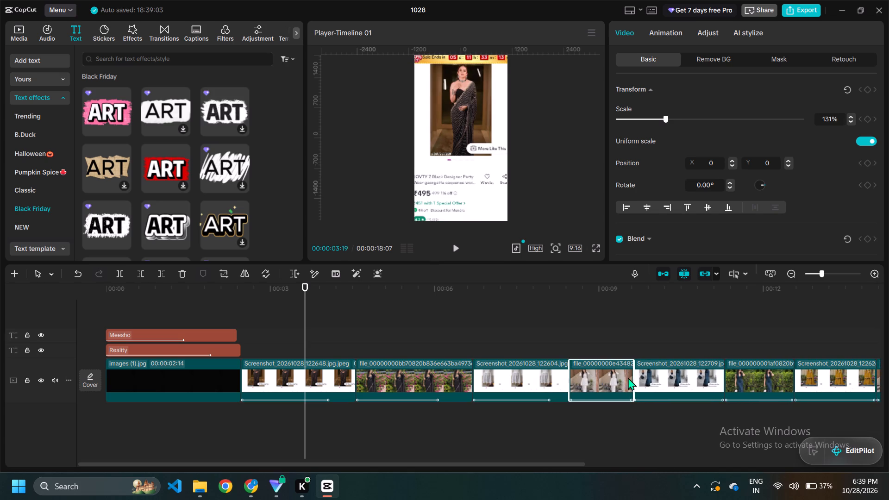
drag(634, 375, 657, 369)
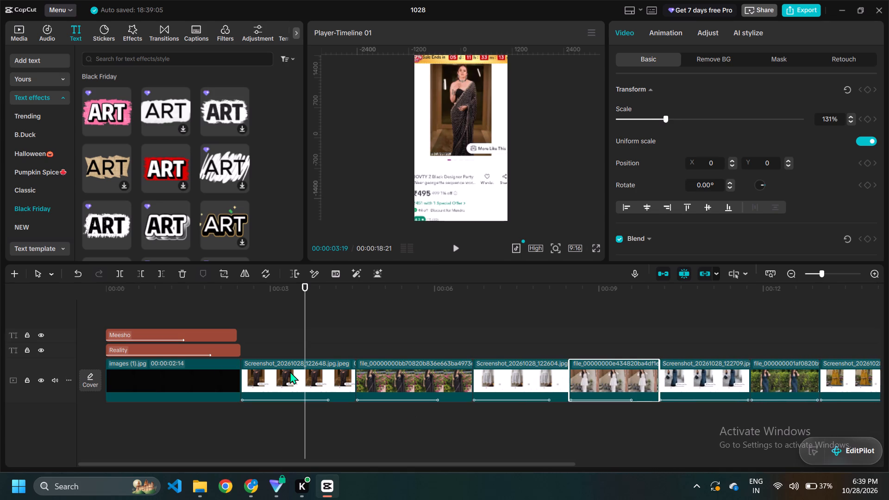
Remove and reapply the Zoom 1 combo animation on the black saree's listing screenshot so it spans the full 2.1 s.
click(290, 371)
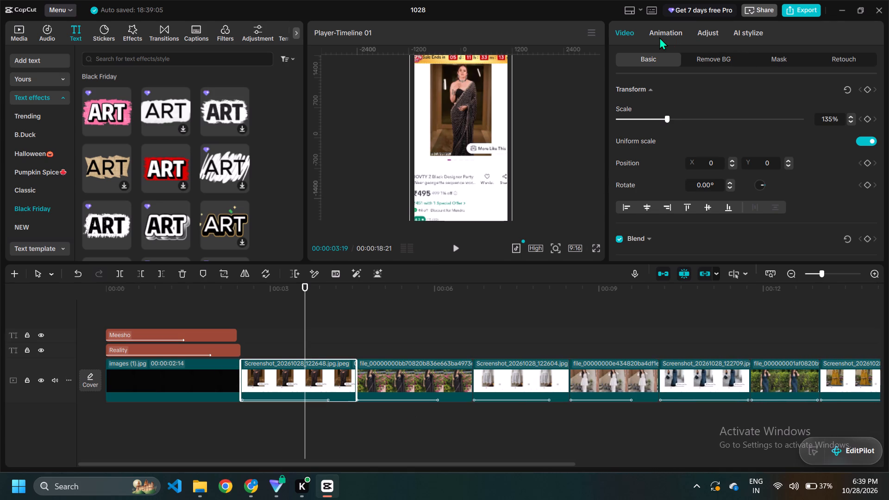
click(659, 37)
click(667, 140)
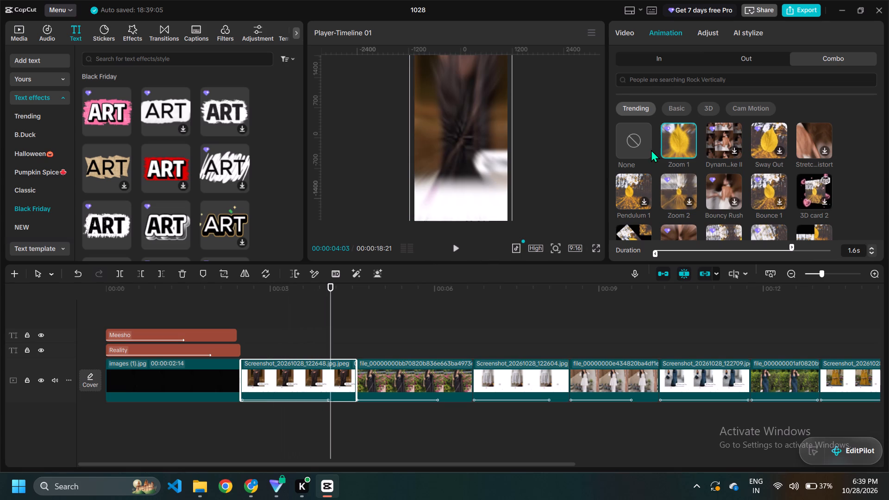
click(630, 144)
click(689, 137)
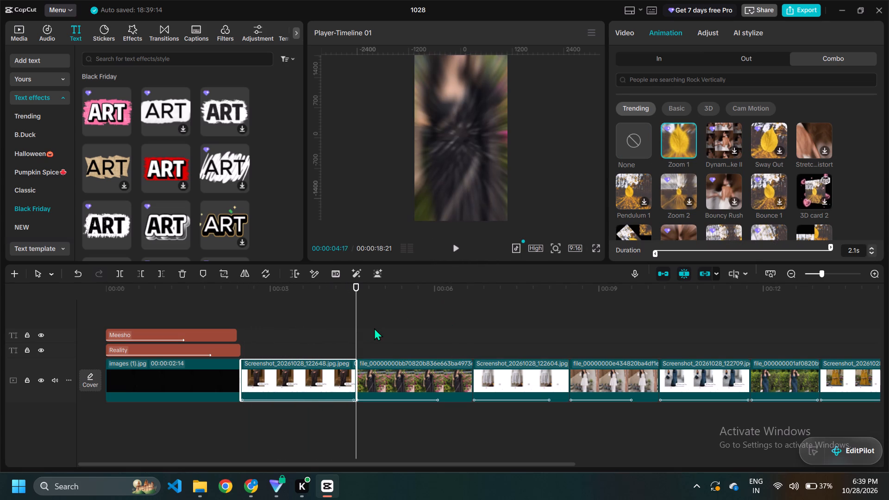
After reviewing playback from the start, lengthen the black saree's outfit photo slightly and reapply Zoom 1 over its full 2.2 s.
drag(356, 327, 25, 319)
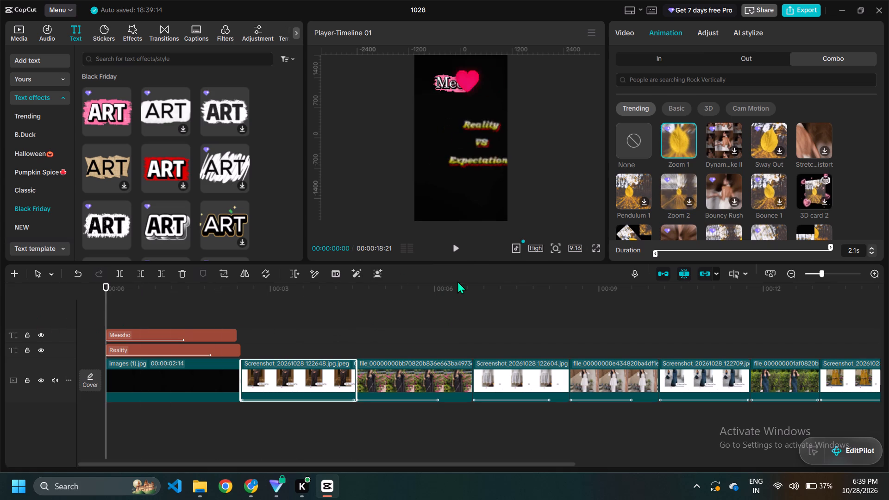
click(452, 247)
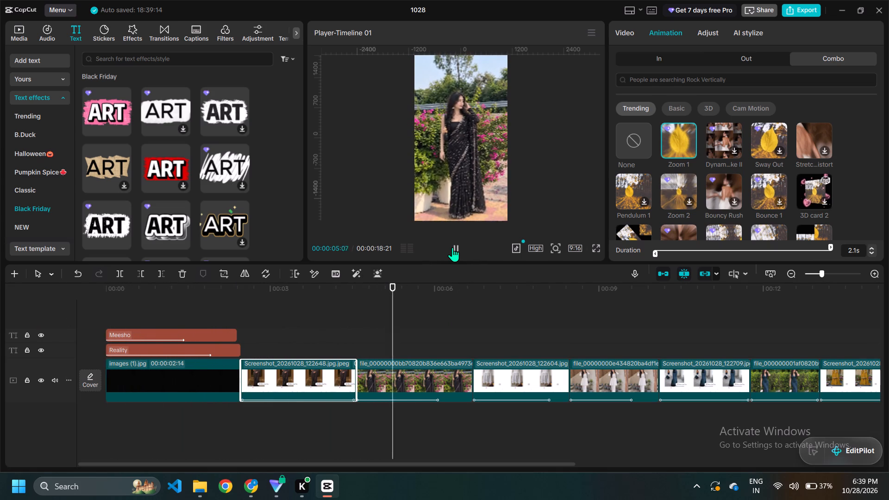
click(452, 247)
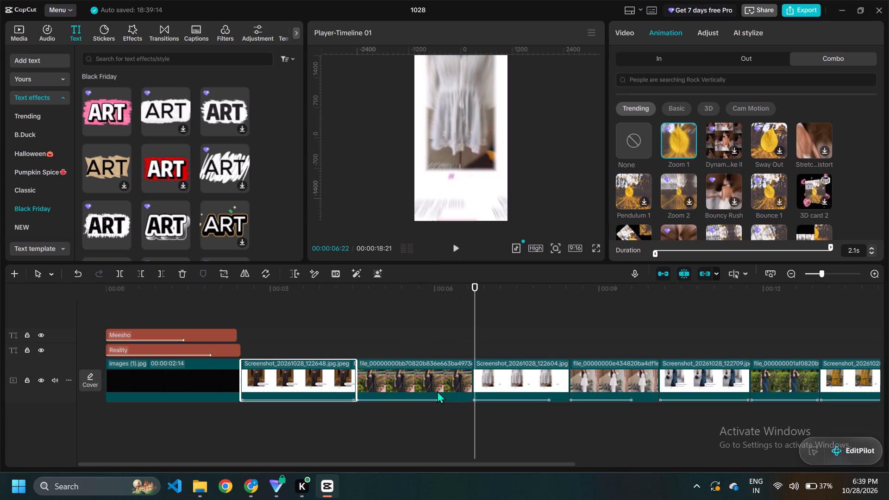
click(439, 375)
click(476, 383)
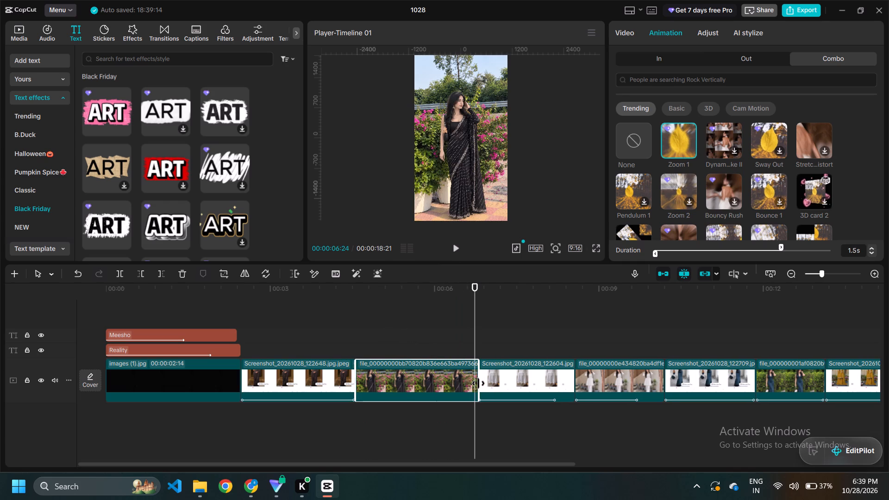
click(444, 383)
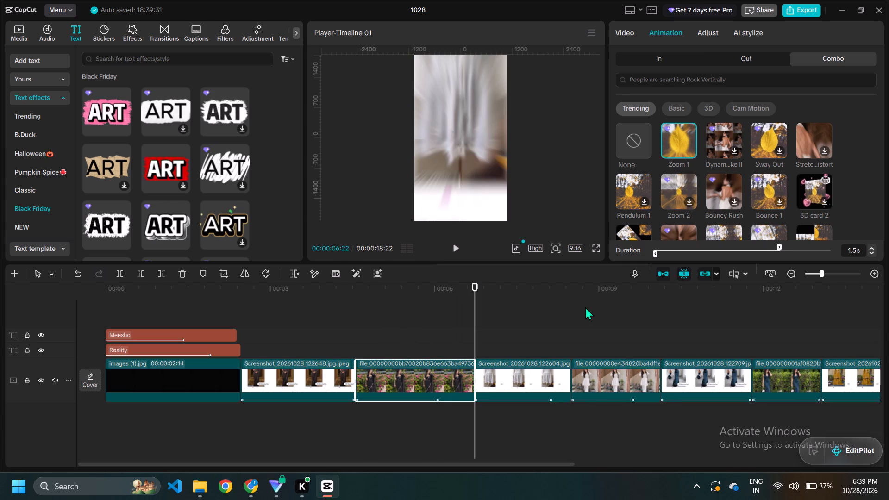
click(636, 140)
click(678, 143)
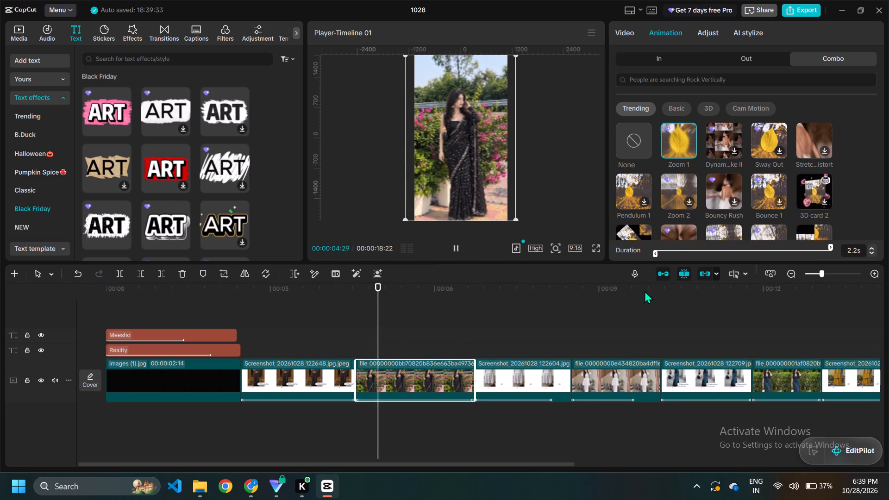
Move the white outfit's listing screenshot after its outfit photo and lengthen it to about 2.2 s.
drag(536, 368, 534, 372)
drag(564, 381, 541, 383)
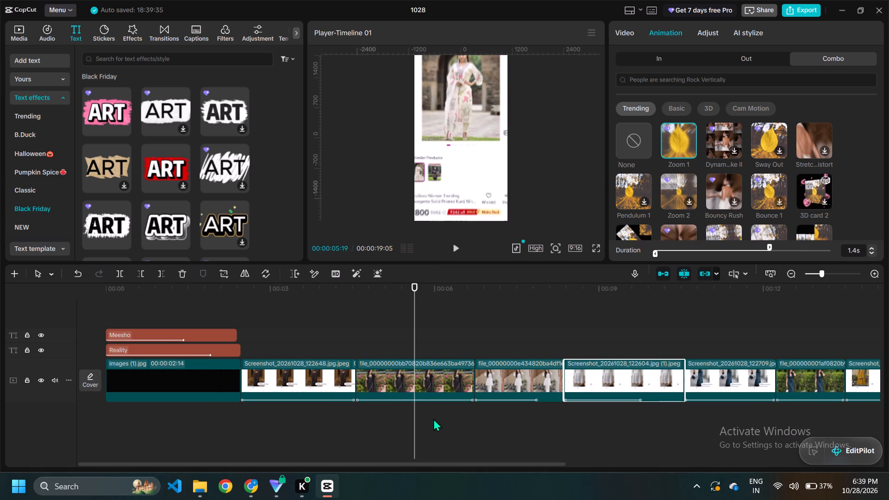
Lengthen the white outfit's photo to about 2.2 s and reapply the Zoom 1 combo animation across its full length.
click(527, 364)
drag(564, 385, 578, 385)
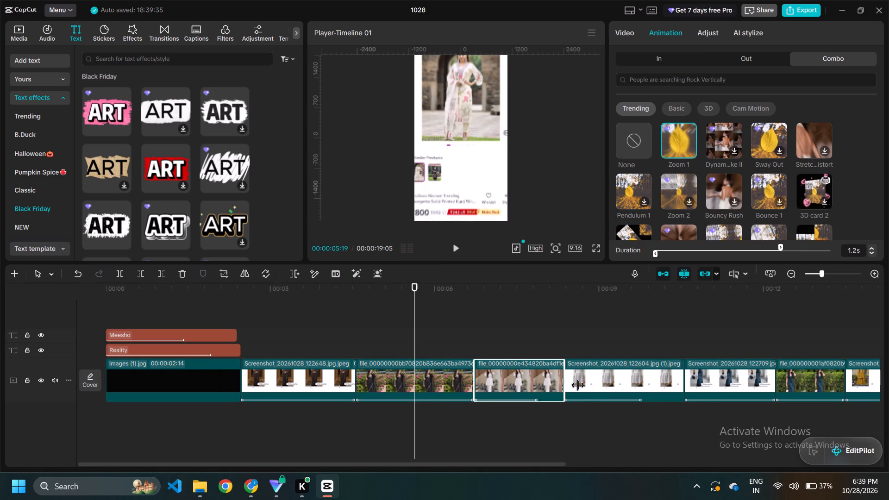
drag(578, 385, 594, 386)
click(625, 146)
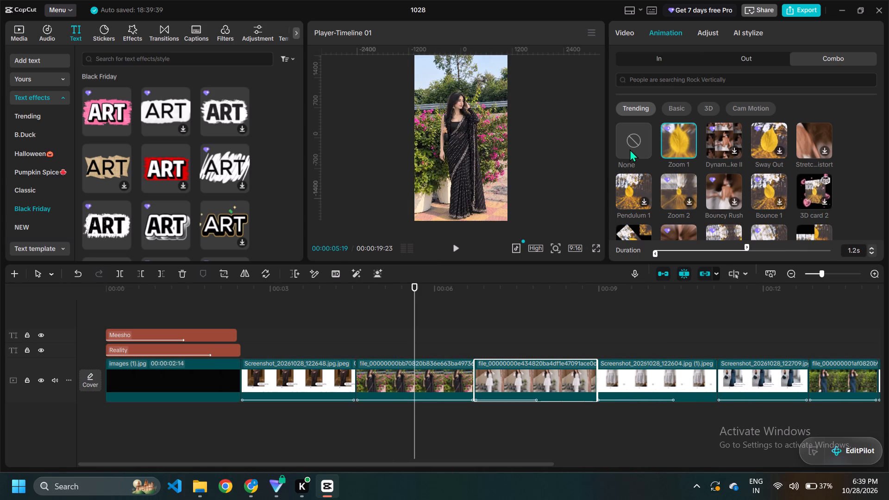
click(666, 144)
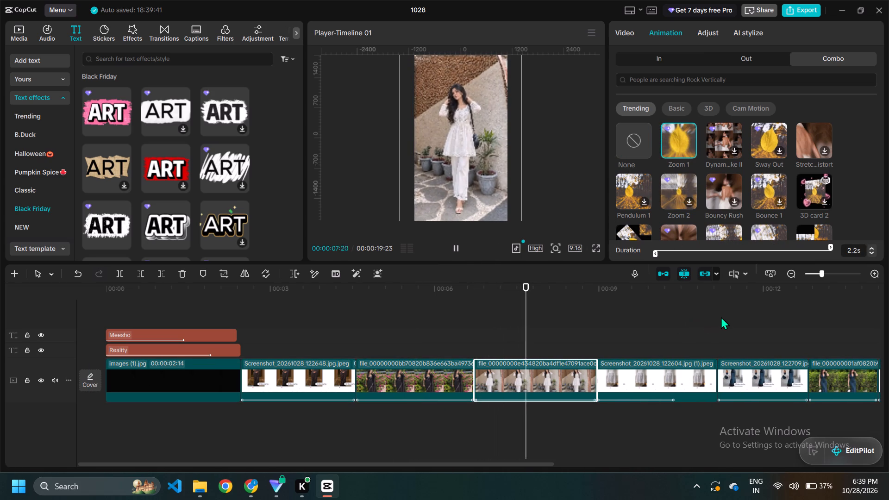
Remove and reapply Zoom 1 on the white outfit's listing screenshot so the animation spans the full 2.2 s.
scroll(697, 348, left, 1)
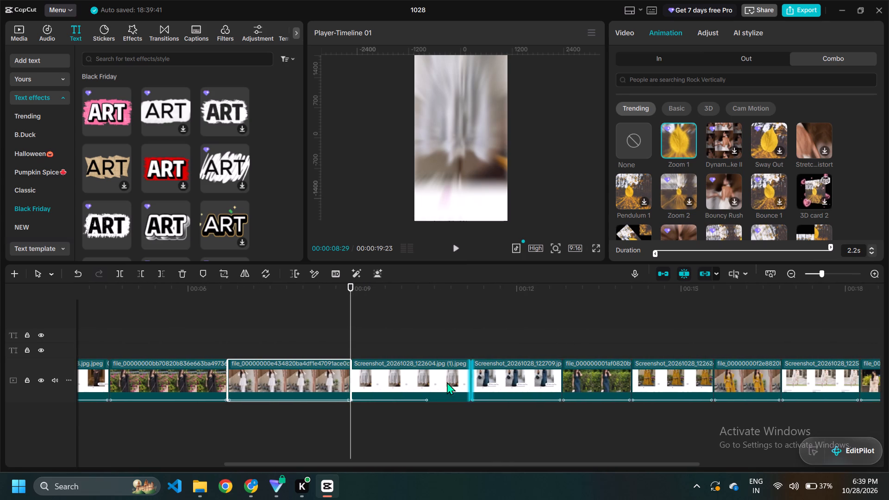
click(418, 377)
click(612, 142)
click(623, 144)
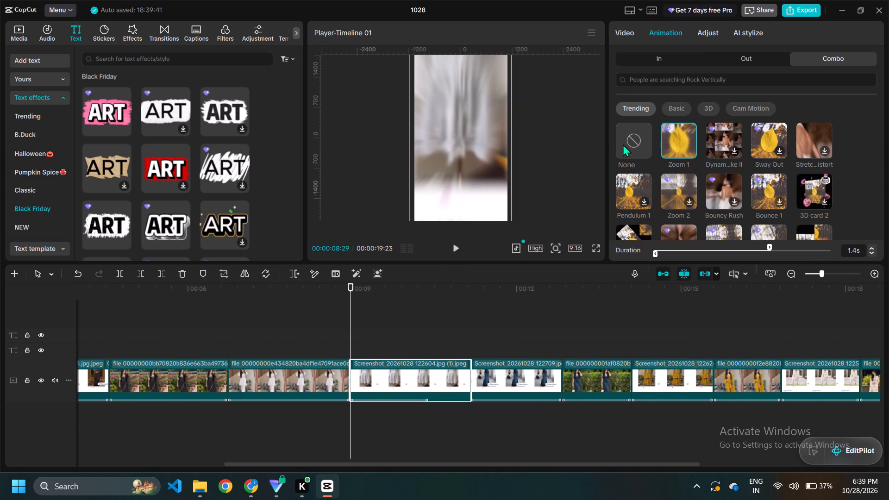
click(670, 138)
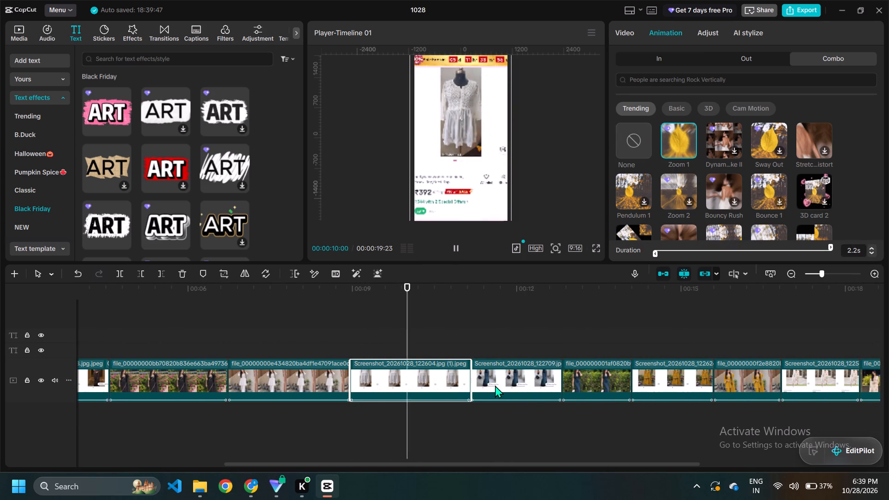
Lengthen the blue dress's listing screenshot to end at about 13.3 s and reapply Zoom 1 across its full length.
click(495, 385)
drag(563, 379, 580, 384)
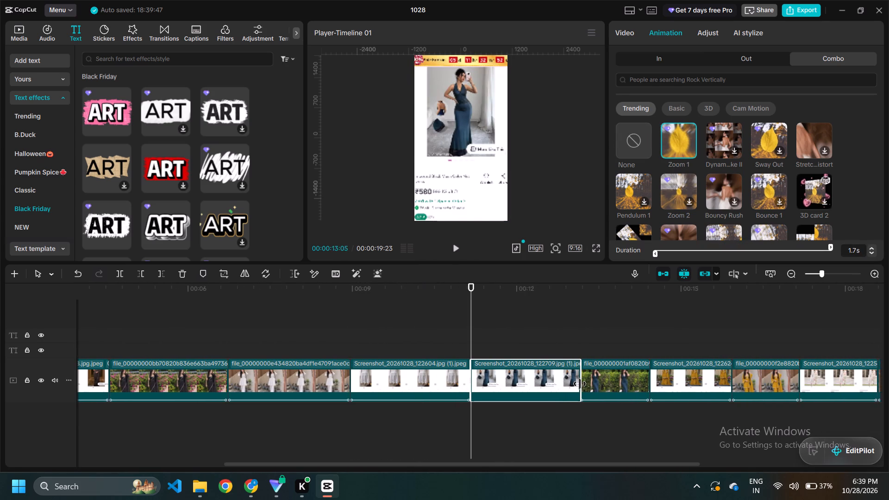
drag(580, 384, 586, 385)
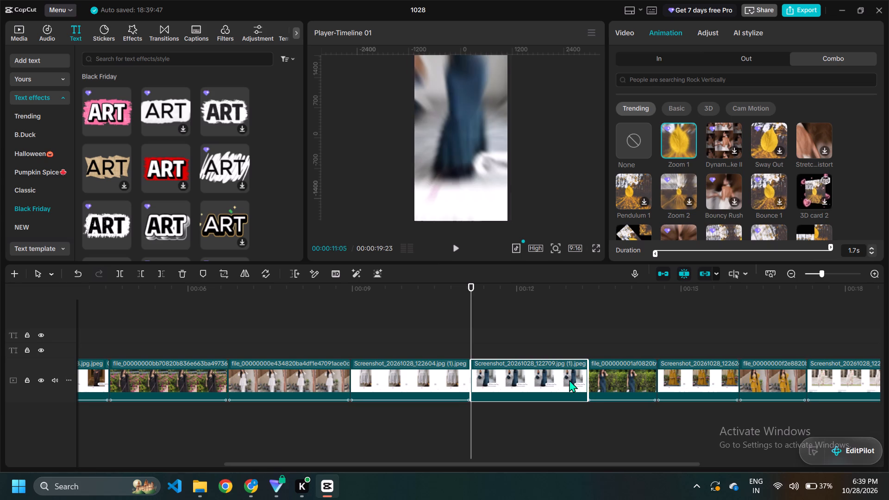
click(636, 150)
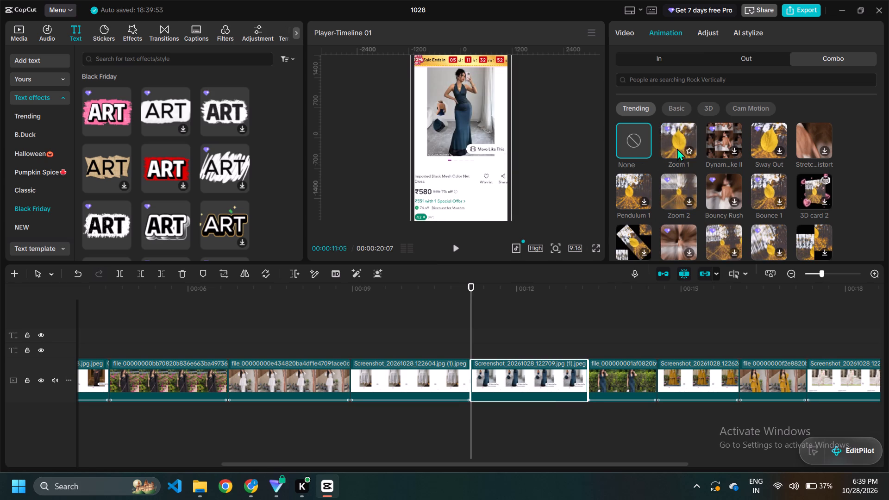
click(677, 147)
Lengthen the blue dress's outfit photo to about 2.2 s and reapply the Zoom 1 combo animation across its full length.
drag(658, 397, 654, 401)
scroll(654, 401, left, 1)
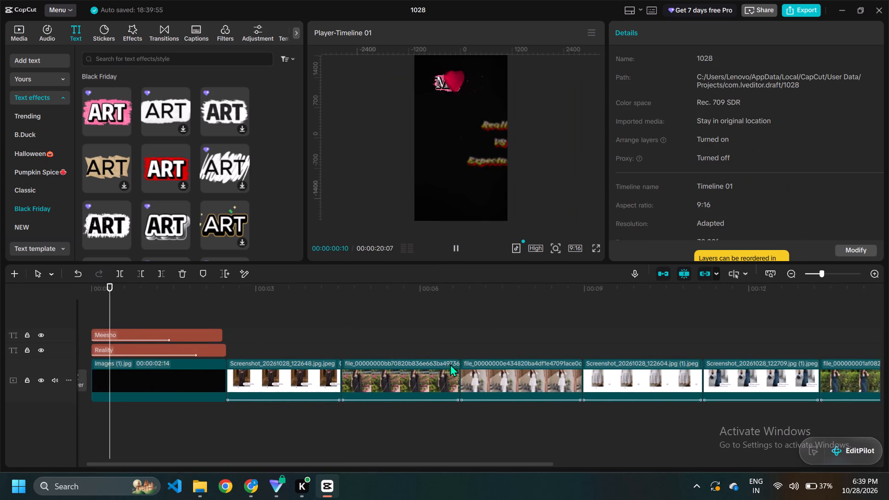
scroll(450, 364, left, 1)
scroll(498, 364, left, 2)
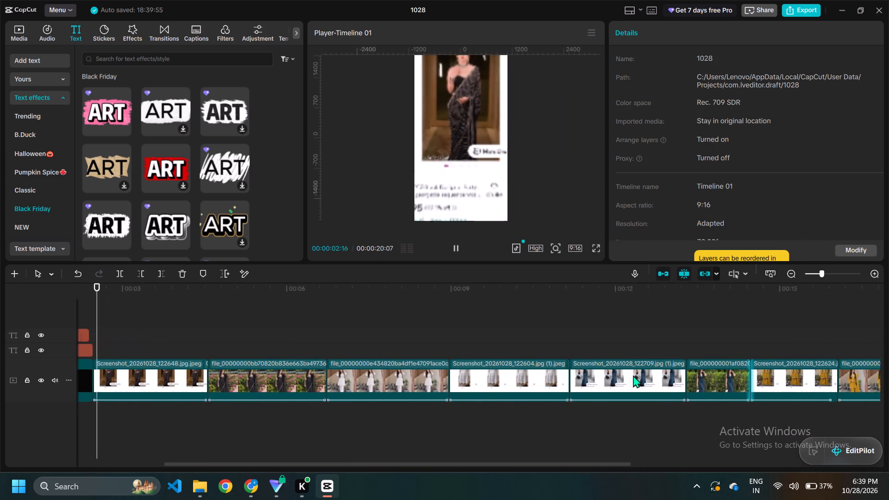
scroll(633, 375, left, 3)
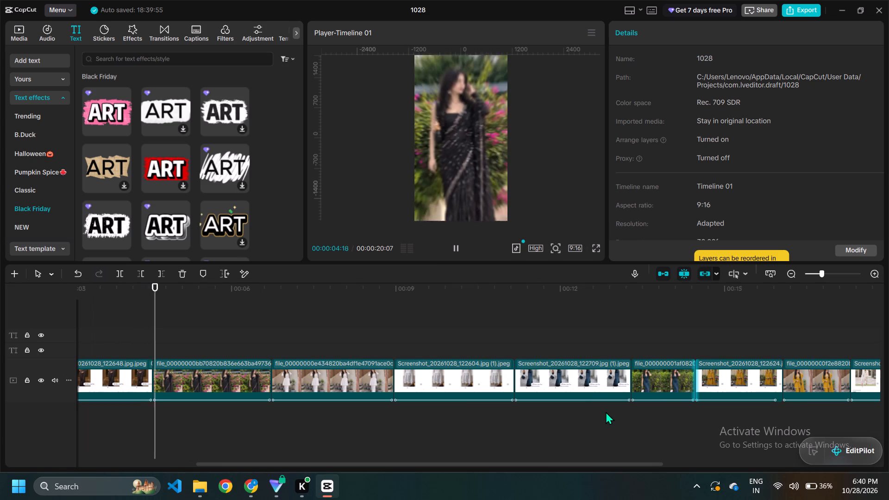
click(674, 281)
click(677, 285)
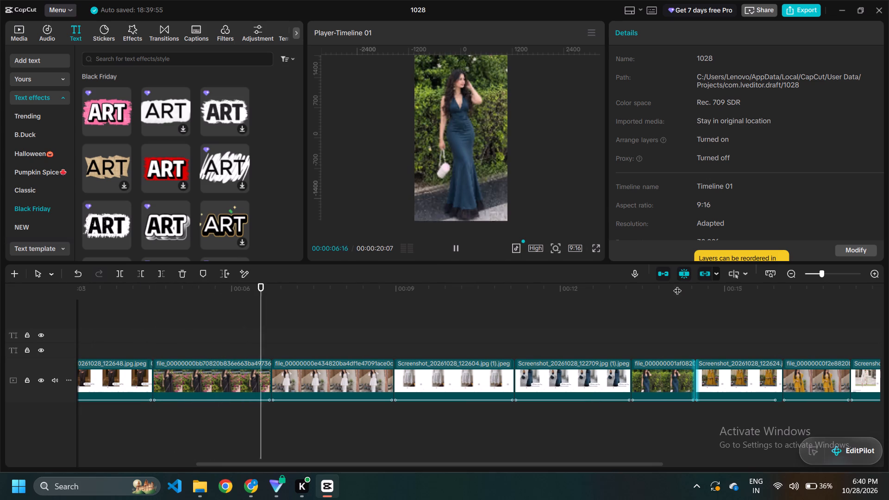
click(659, 384)
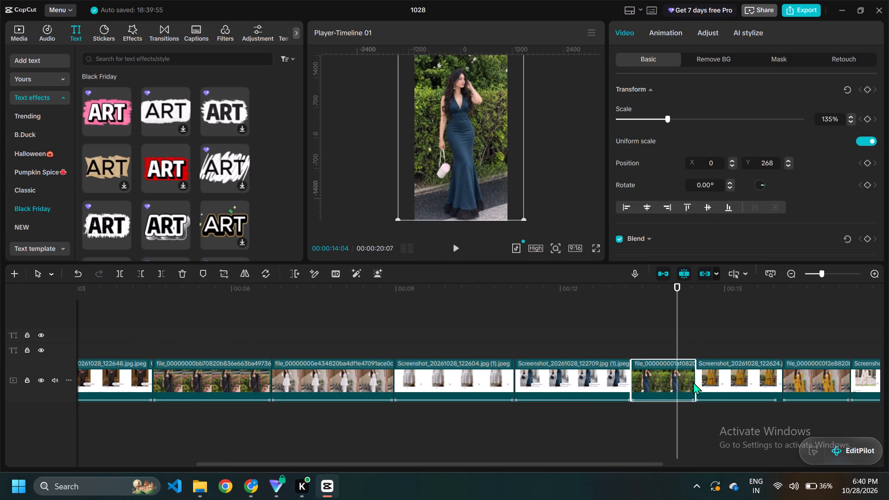
drag(693, 382, 745, 381)
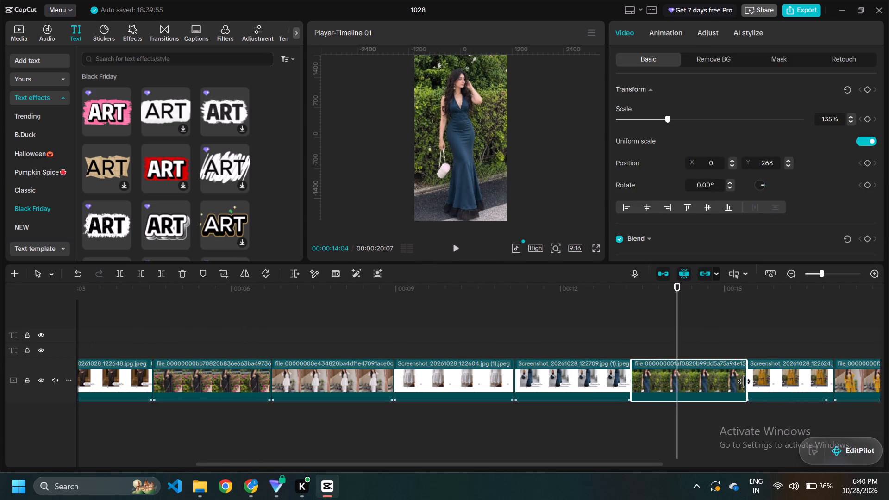
click(747, 381)
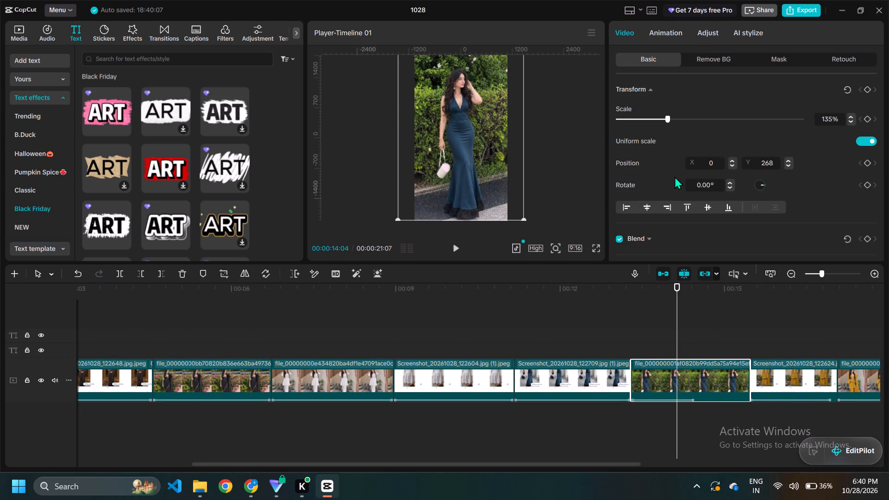
click(663, 27)
click(632, 132)
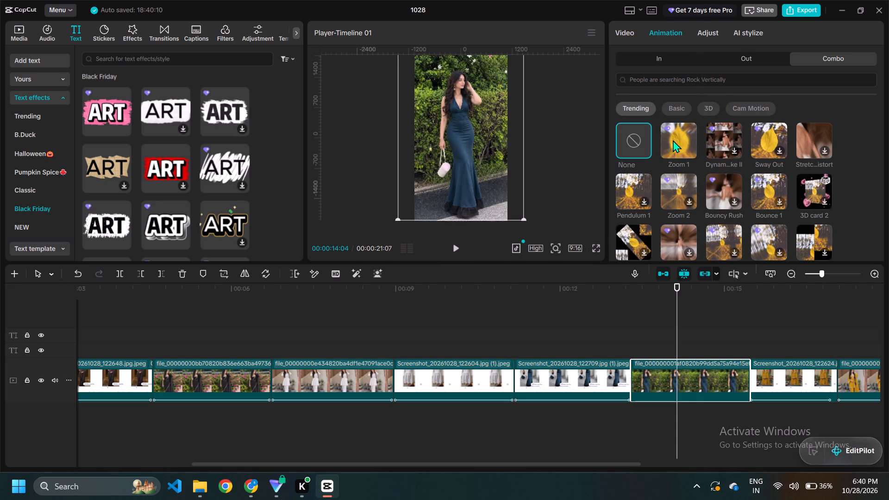
click(674, 140)
Lengthen the mustard outfit's listing screenshot to about 2.4 s and reapply Zoom 1 across its full length.
scroll(652, 429, left, 1)
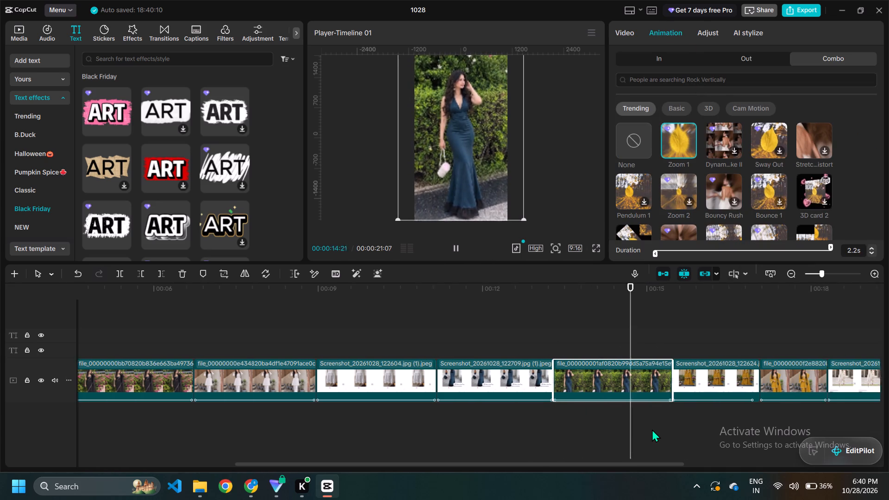
scroll(652, 429, left, 1)
click(439, 387)
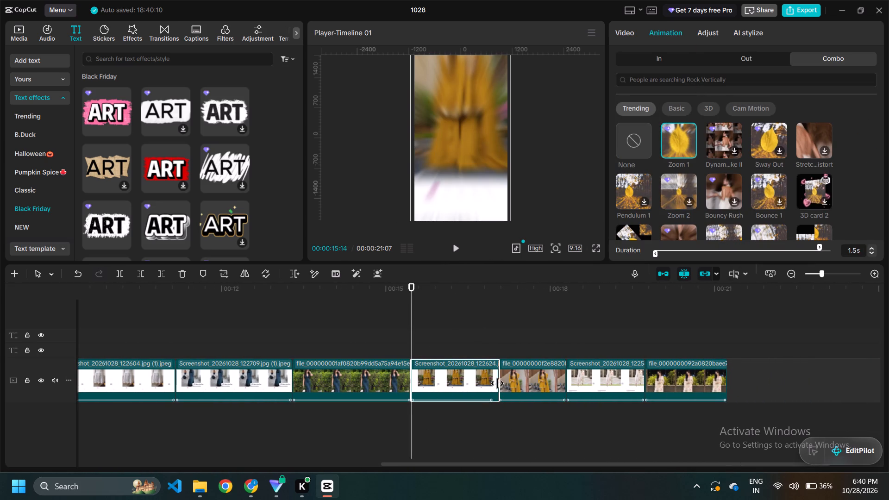
drag(501, 382, 541, 385)
click(628, 149)
click(682, 142)
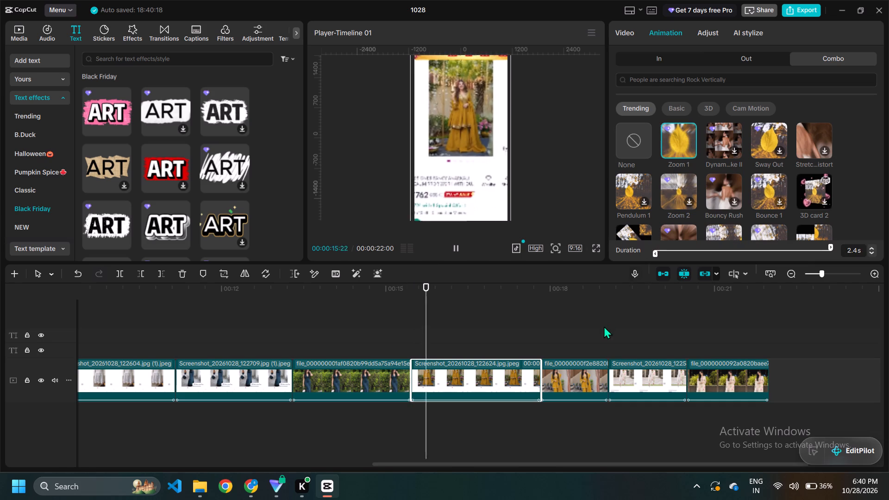
Lengthen the mustard outfit's photo to about 1.9 s and reapply Zoom 1 across its full length.
click(591, 369)
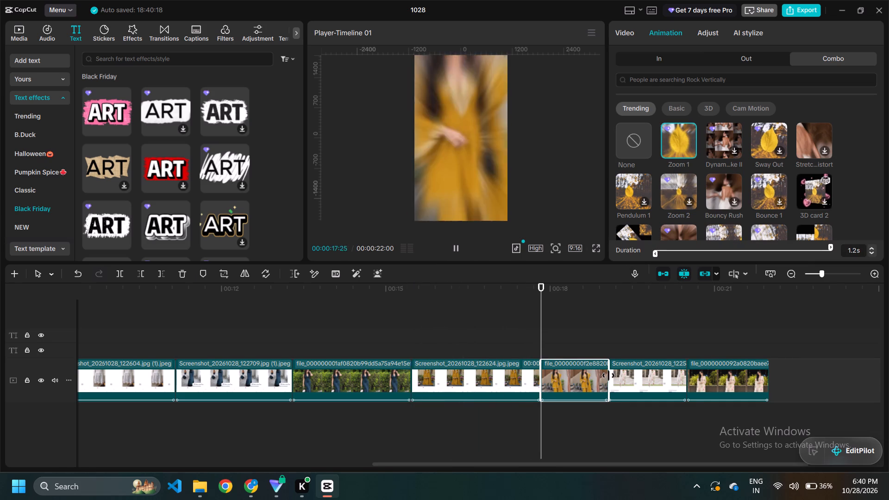
drag(608, 375, 643, 379)
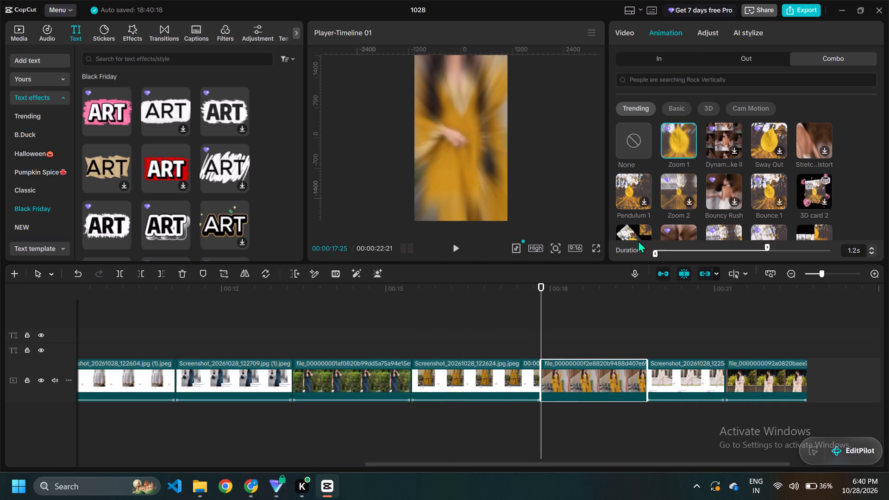
click(637, 139)
click(678, 135)
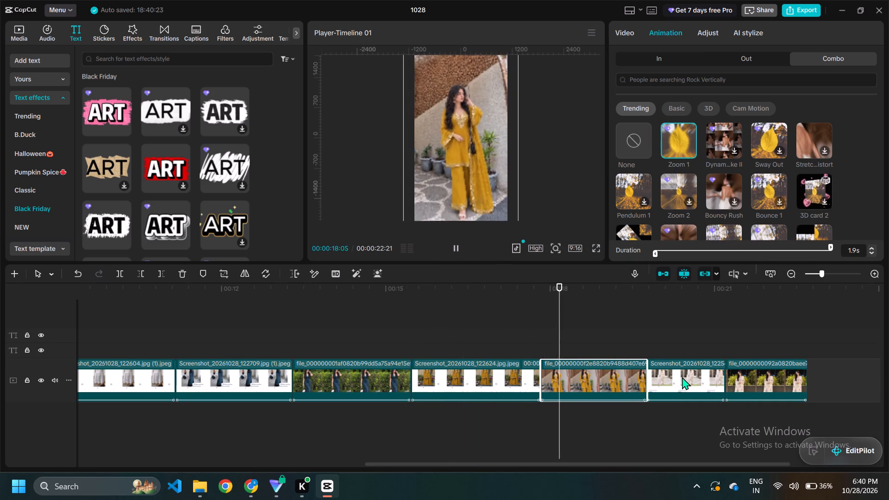
Lengthen the floral outfit's listing screenshot to about 2.0 s and reapply Zoom 1 across its full length.
click(682, 377)
drag(728, 377, 758, 378)
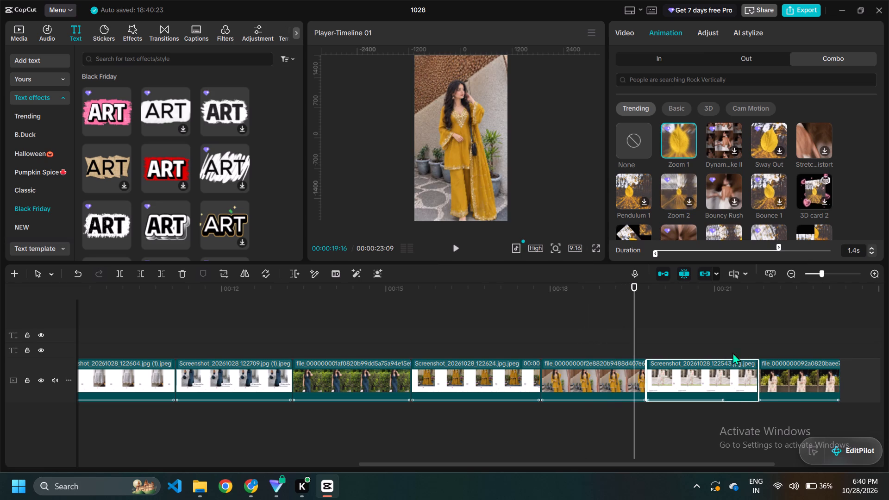
click(630, 143)
click(672, 143)
Lengthen the floral outfit's photo to about 2.1 s and reapply the Zoom 1 combo animation across its full length.
click(798, 394)
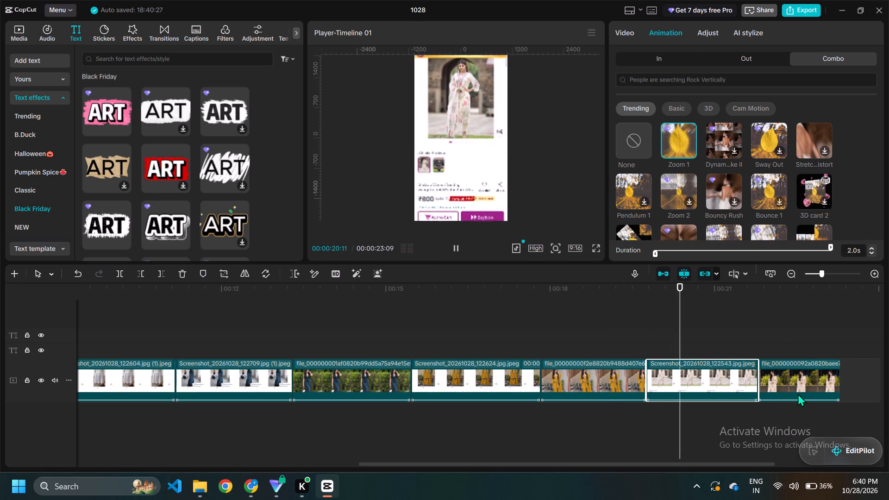
drag(842, 380, 876, 376)
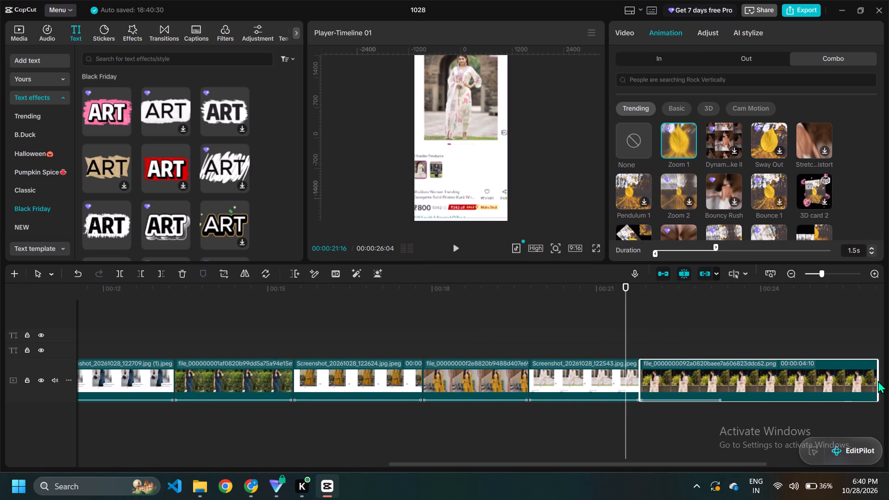
drag(878, 381, 871, 386)
click(781, 384)
scroll(781, 384, left, 2)
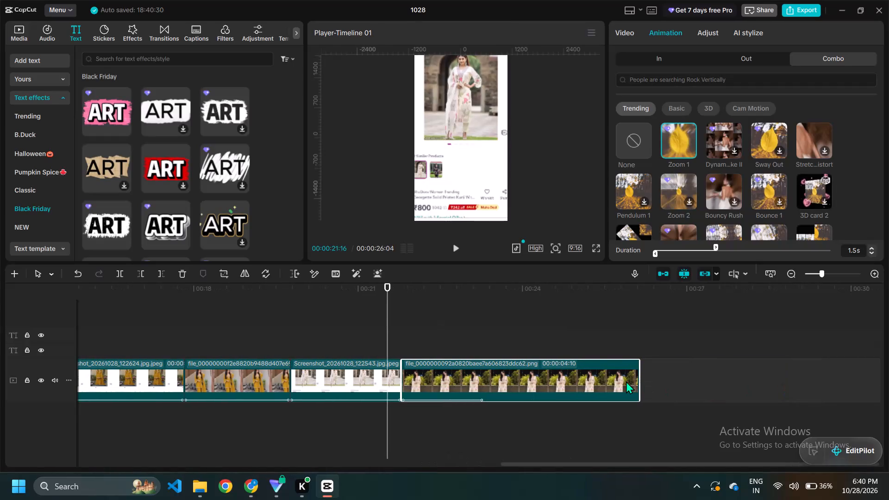
click(626, 381)
click(492, 292)
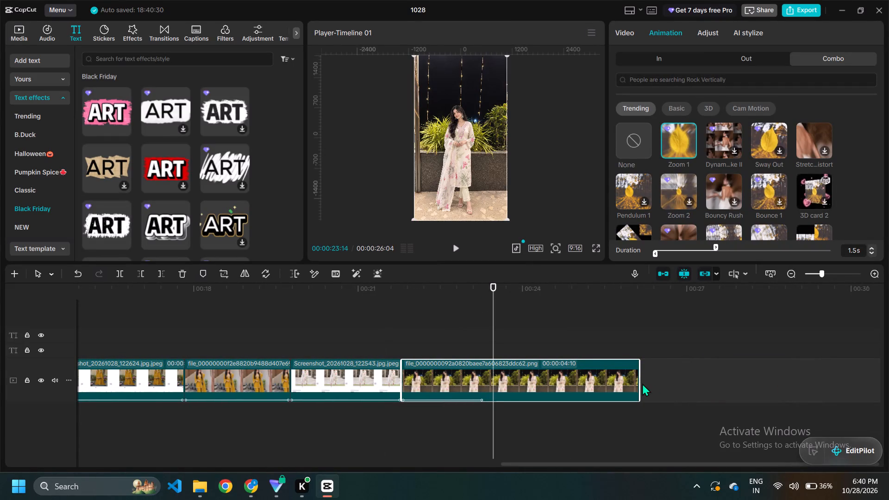
drag(639, 381, 516, 386)
click(626, 146)
click(665, 139)
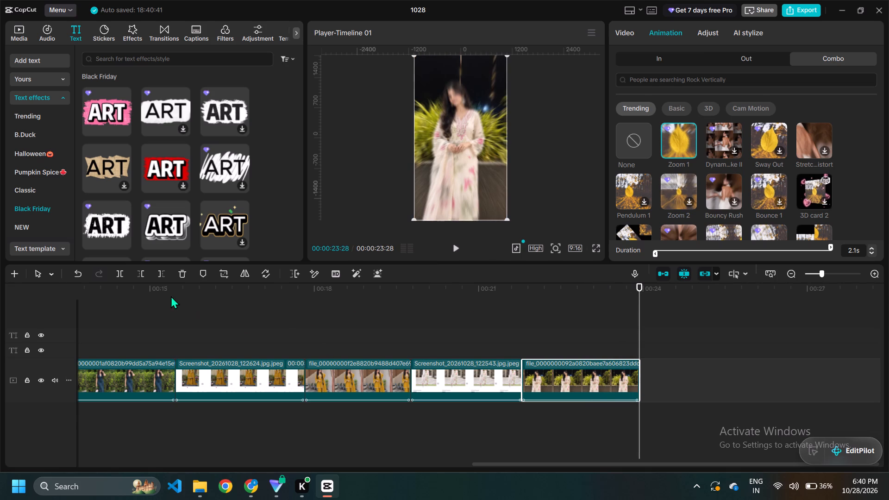
Play the video from the start to review the titles and outfit clips.
click(162, 287)
scroll(233, 330, right, 7)
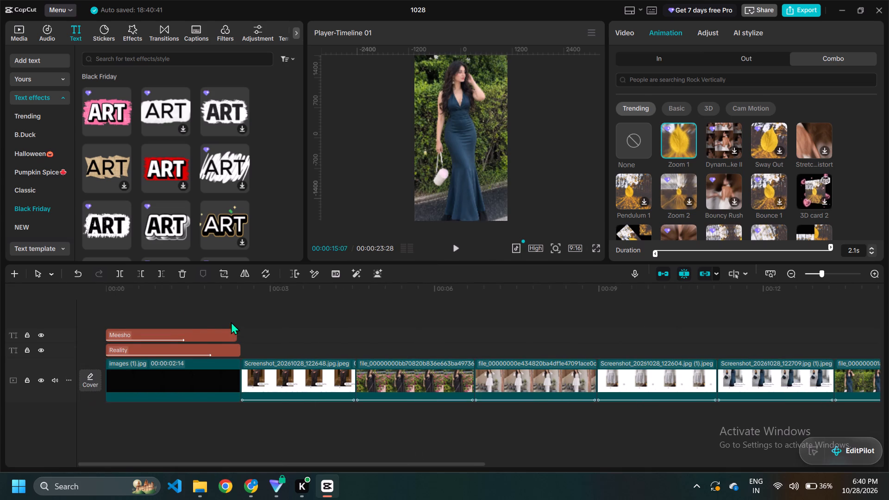
click(114, 285)
click(459, 241)
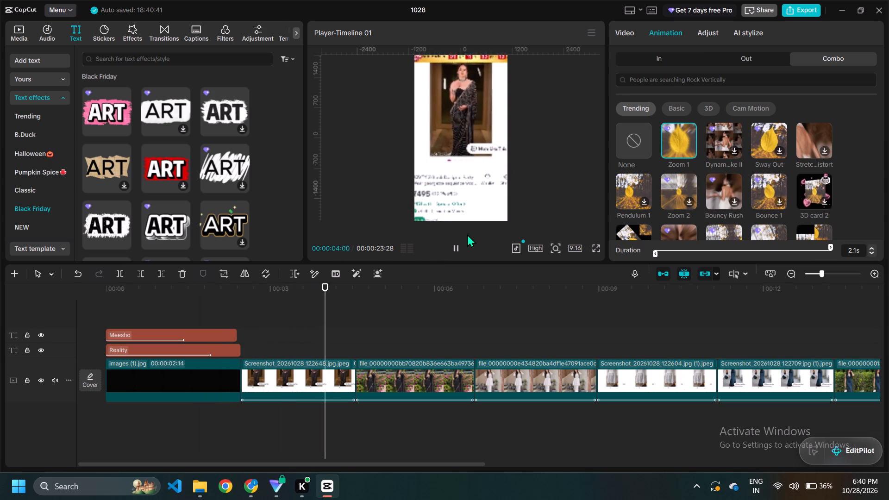
click(456, 247)
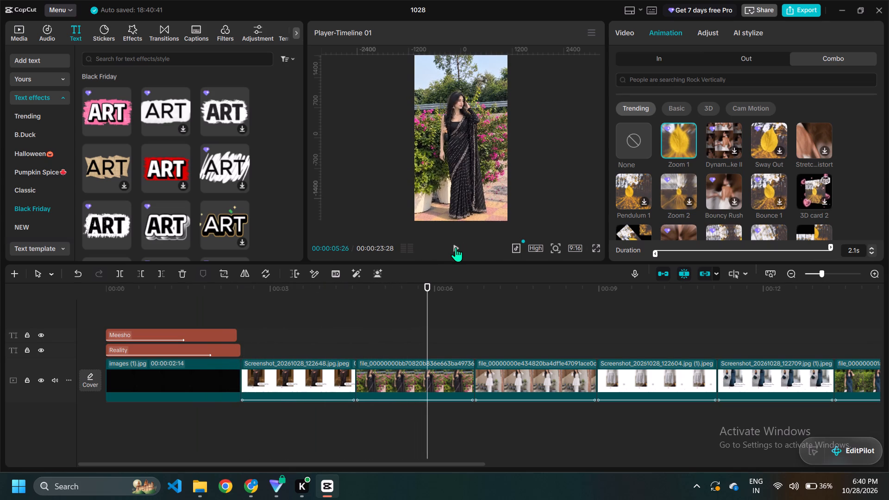
click(457, 244)
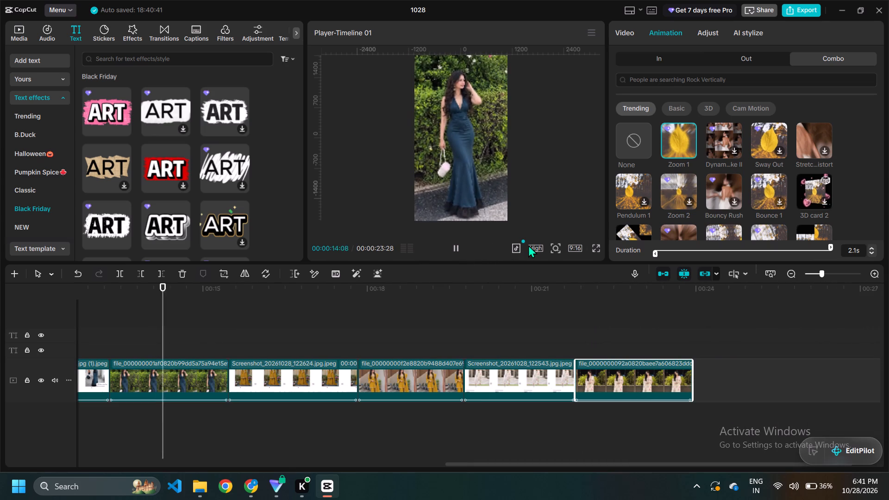
Set the preview playback quality to Full and play the remaining clips to the end.
click(528, 245)
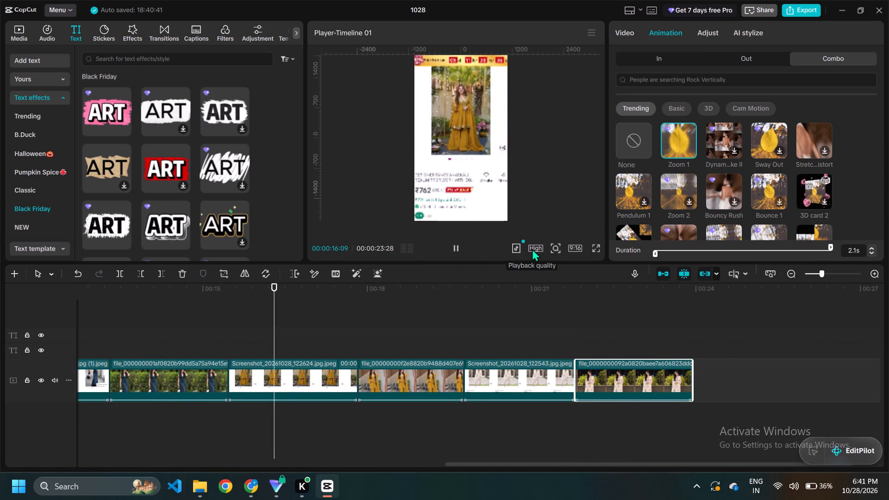
click(532, 249)
click(562, 261)
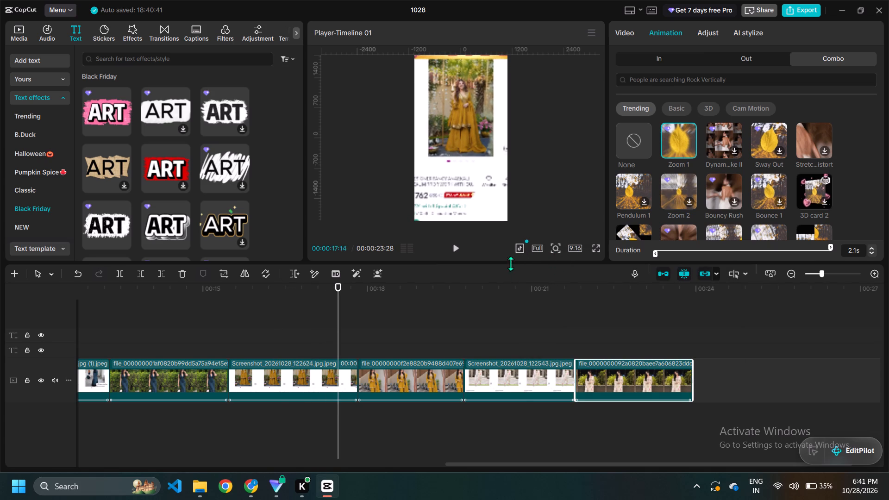
click(461, 246)
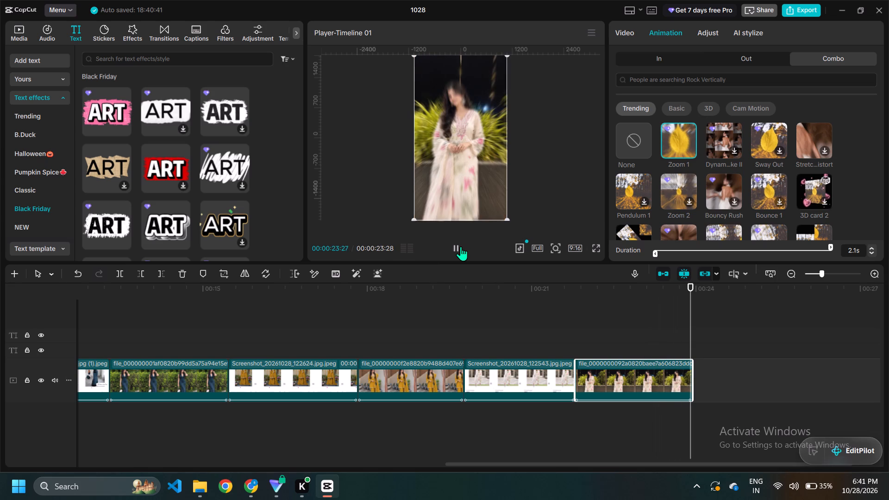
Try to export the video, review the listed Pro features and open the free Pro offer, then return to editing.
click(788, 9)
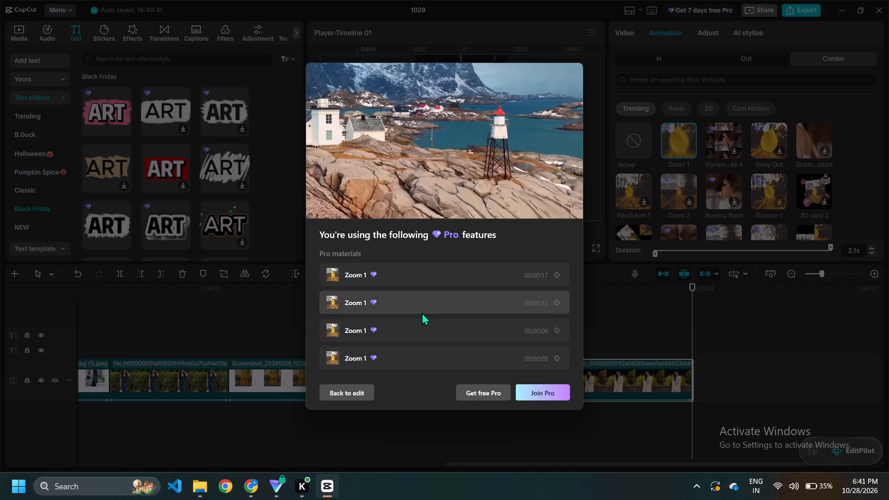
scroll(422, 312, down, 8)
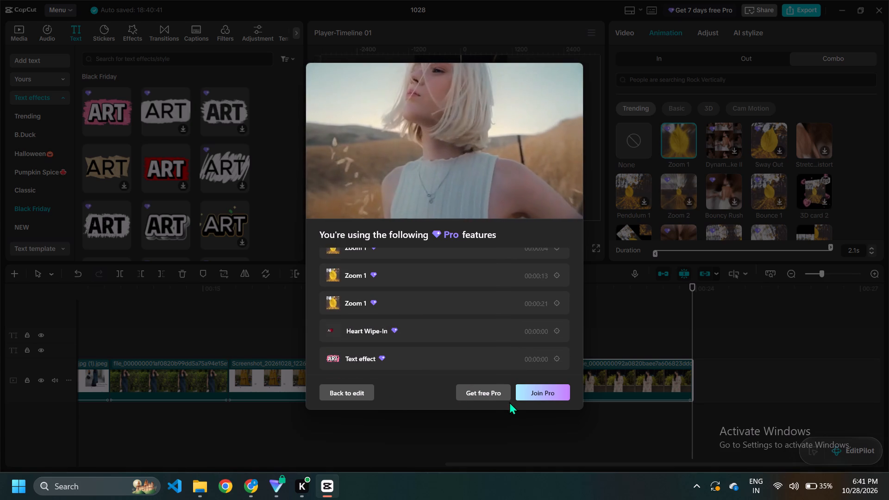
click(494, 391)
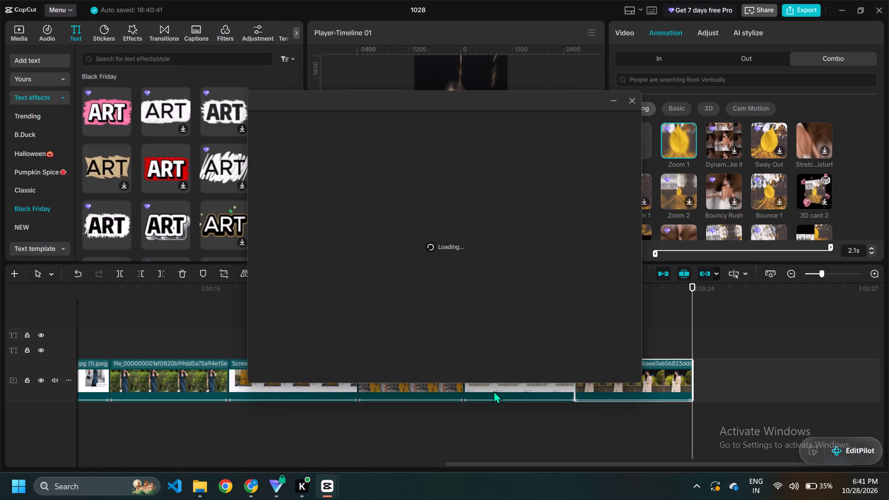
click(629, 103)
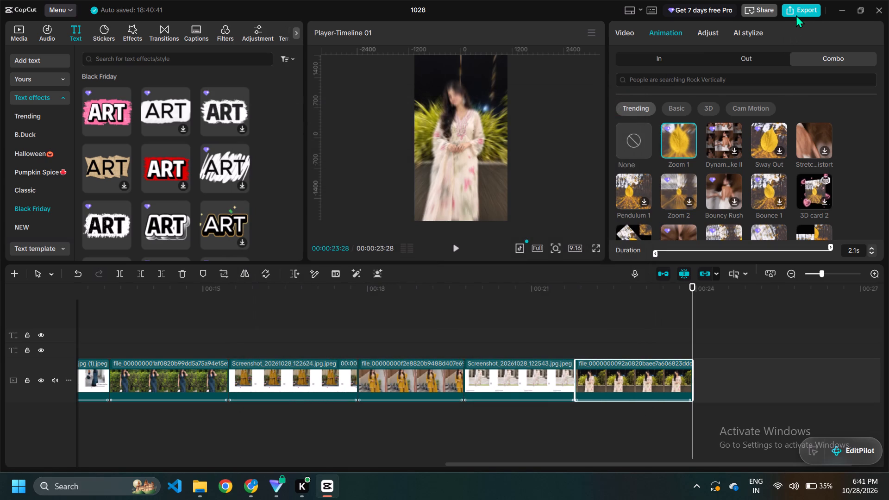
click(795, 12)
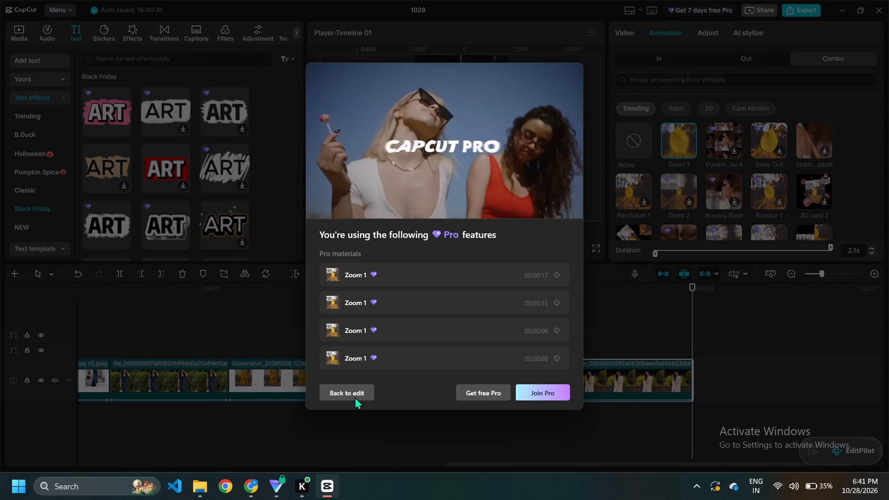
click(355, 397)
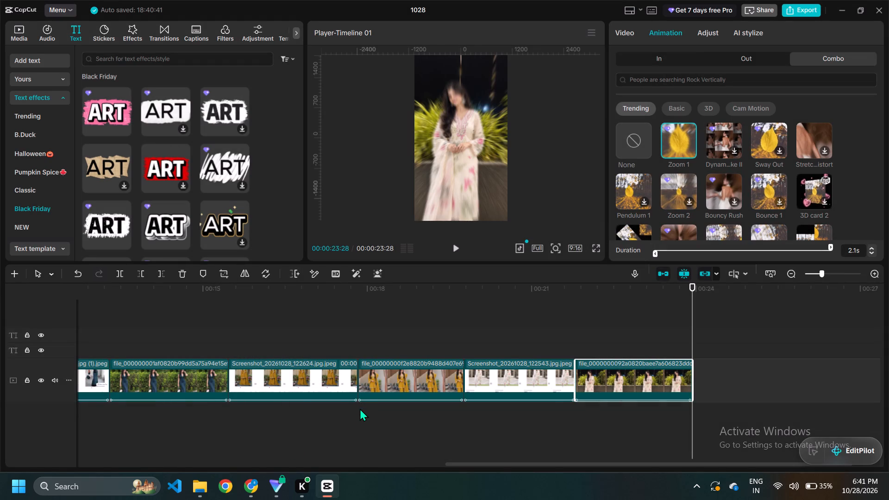
Locate the Pro-only Heart Wipe-In item from the export check on the timeline and preview the opening title.
click(804, 7)
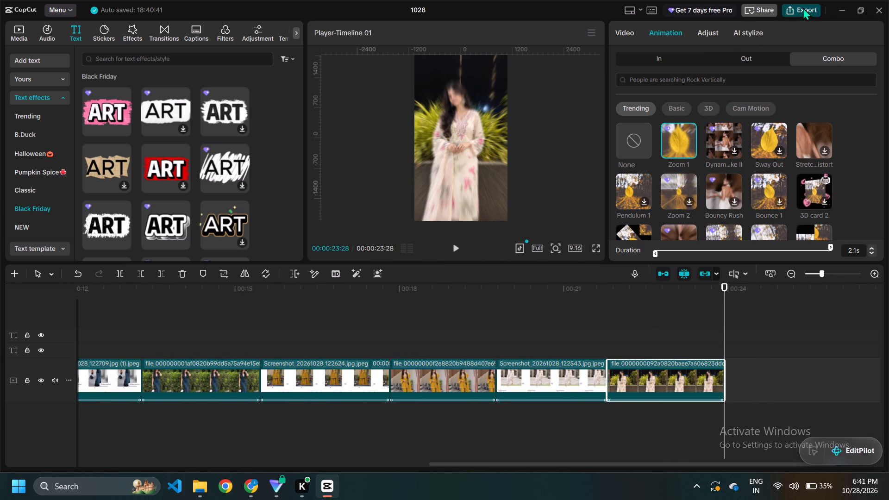
scroll(440, 277, down, 10)
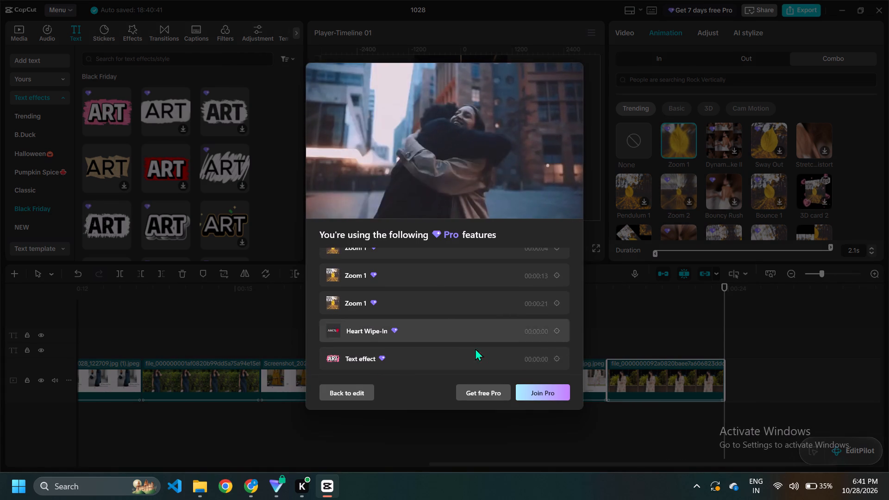
click(534, 337)
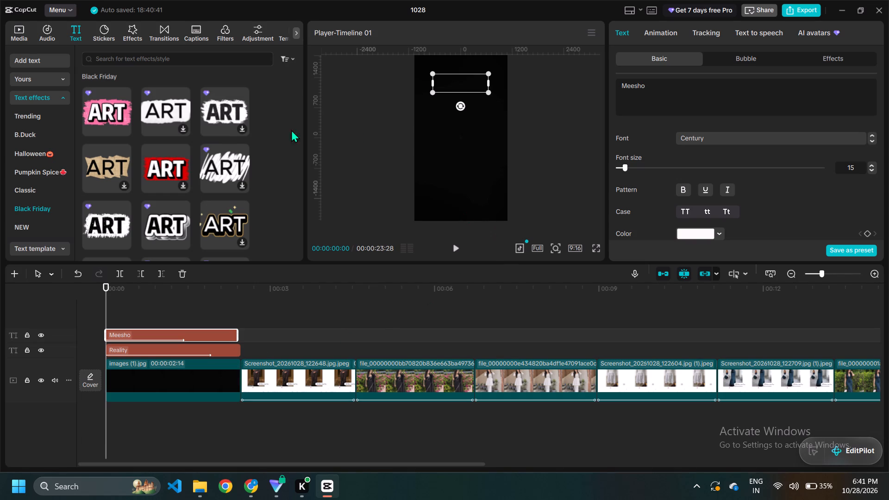
click(453, 249)
click(453, 249)
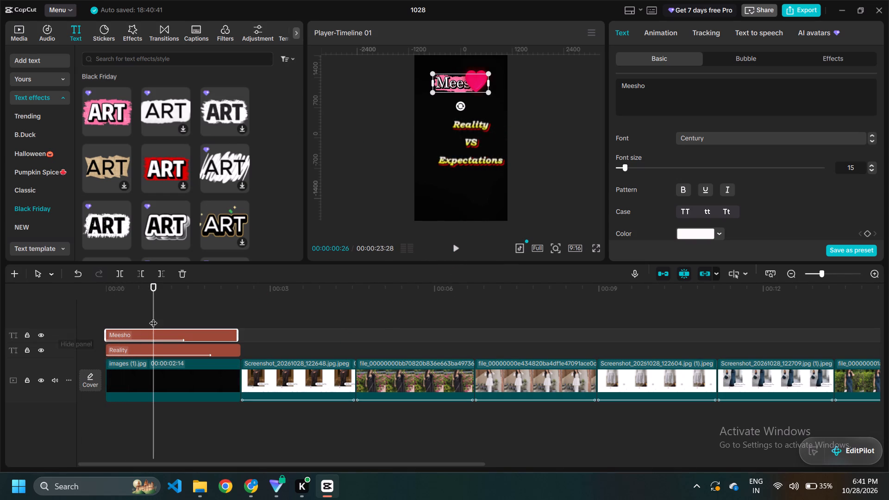
drag(154, 315, 93, 319)
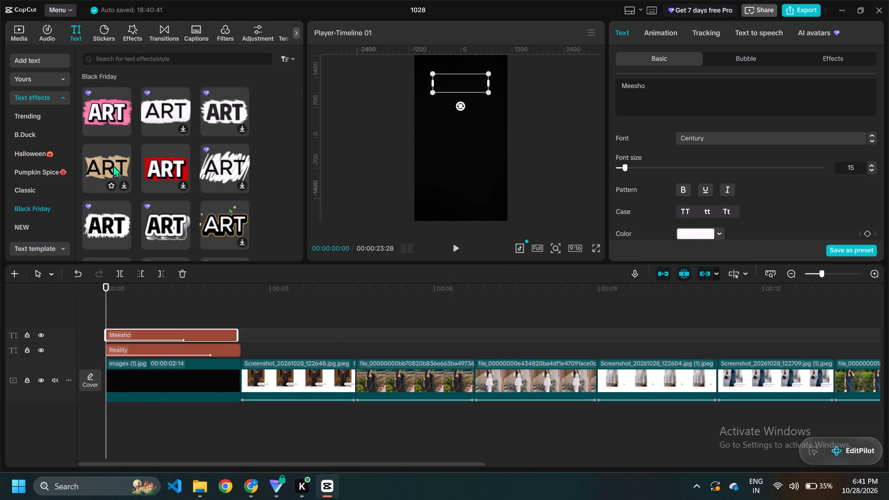
Add a new text at the start of the timeline using the free black-on-yellow Black Friday text effect.
scroll(158, 168, down, 2)
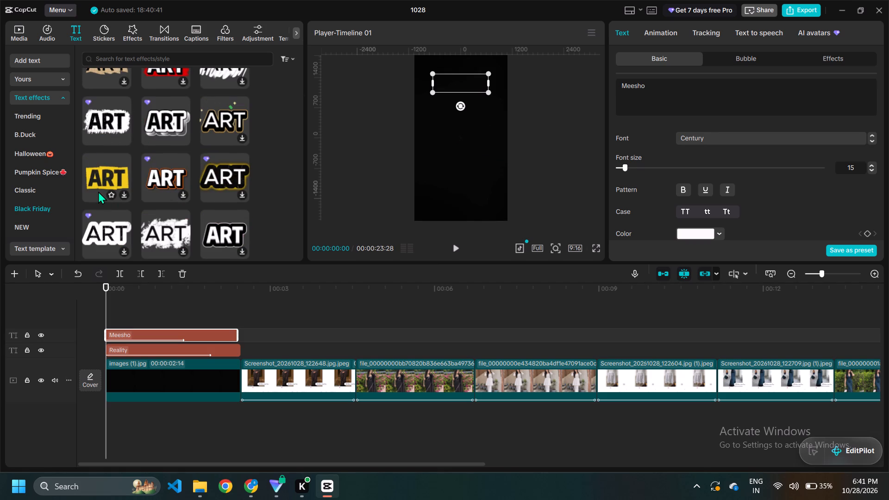
click(101, 177)
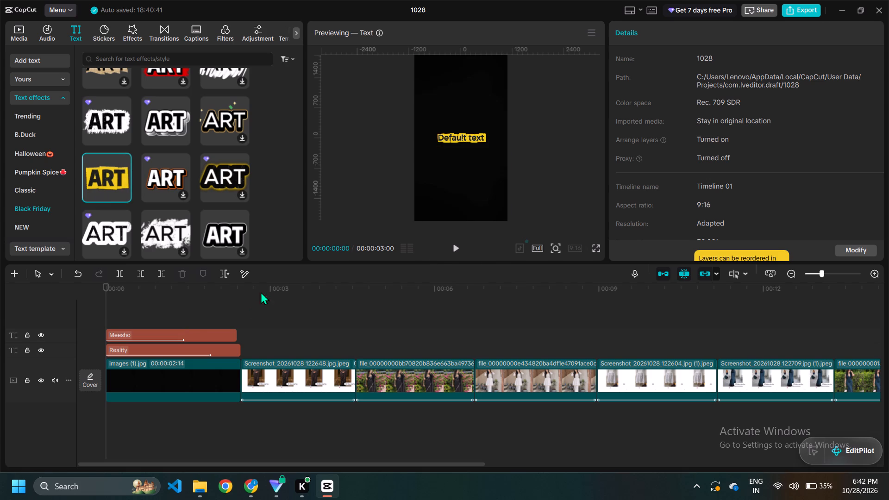
click(148, 337)
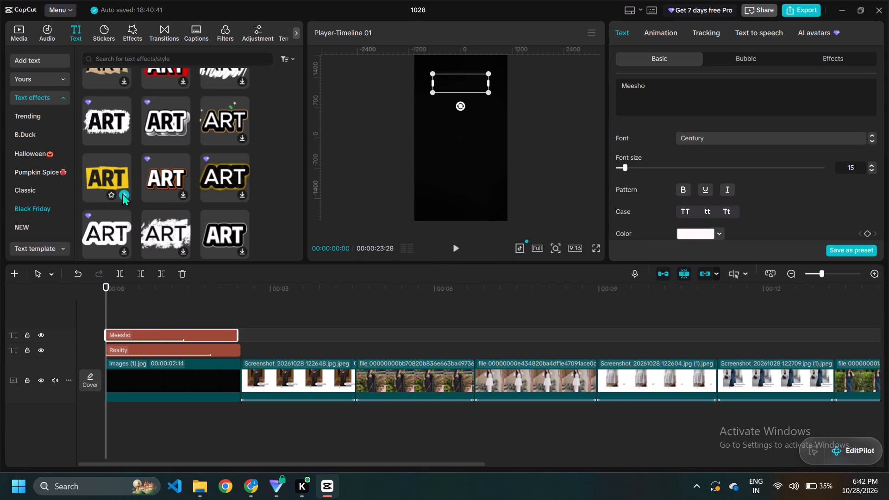
click(122, 193)
Delete the old Meesho title that uses the Pro text effect and Heart Wipe-In animation.
click(150, 344)
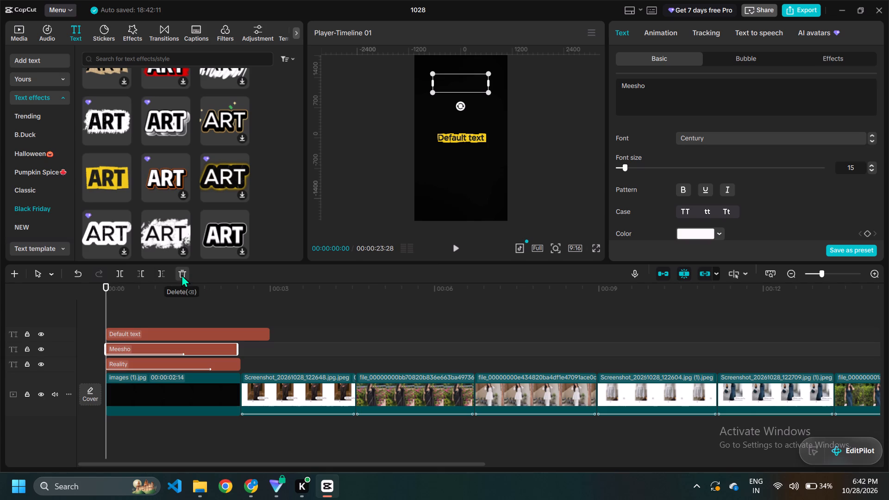
scroll(191, 217, up, 3)
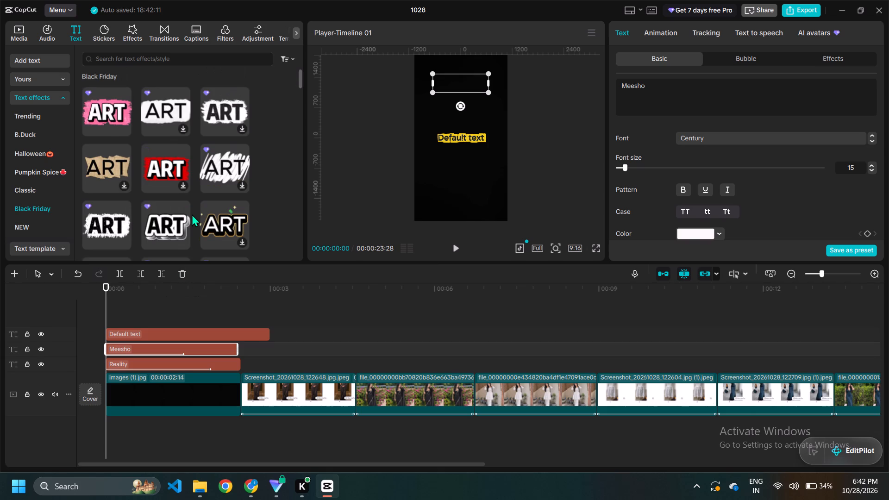
scroll(193, 216, down, 2)
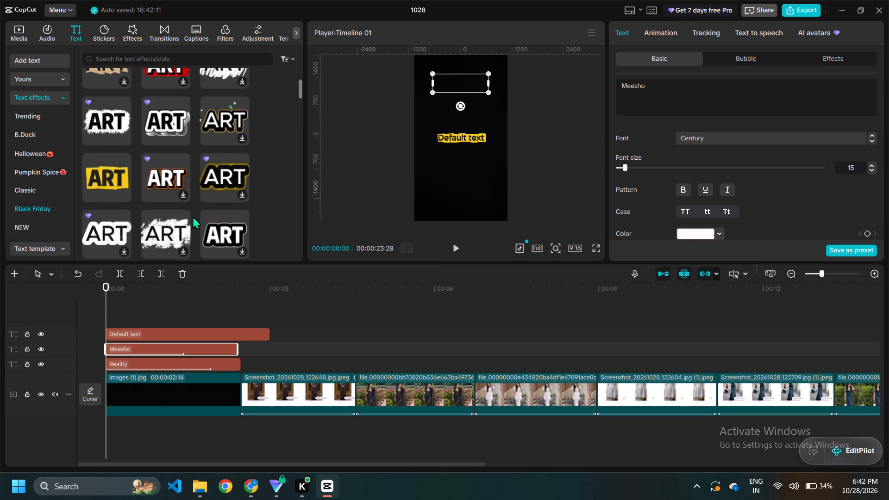
click(190, 349)
click(180, 268)
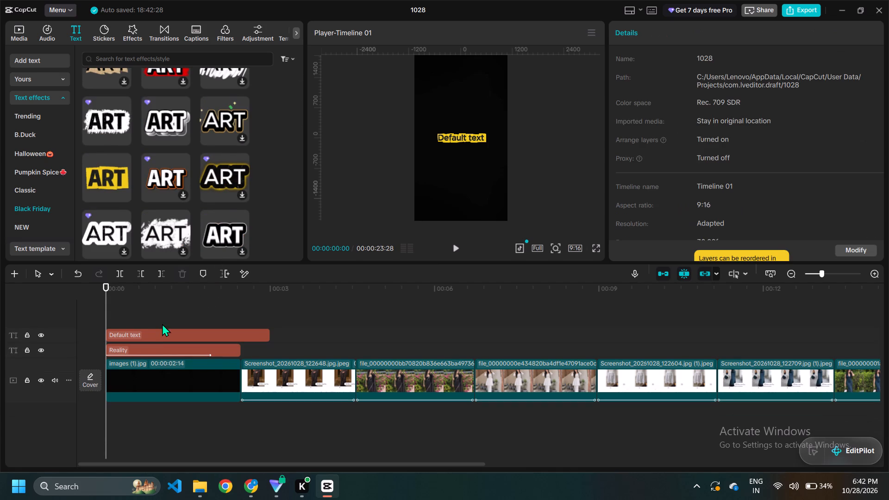
Replace the new yellow text's default wording with "Meesho".
click(160, 332)
drag(670, 89, 561, 107)
key(BackSpace)
key(BackSpace)
key(BackSpace)
key(BackSpace)
key(BackSpace)
key(BackSpace)
key(BackSpace)
key(BackSpace)
key(BackSpace)
key(BackSpace)
key(BackSpace)
key(BackSpace)
key(BackSpace)
key(BackSpace)
key(BackSpace)
key(BackSpace)
key(BackSpace)
key(BackSpace)
key(BackSpace)
key(BackSpace)
key(BackSpace)
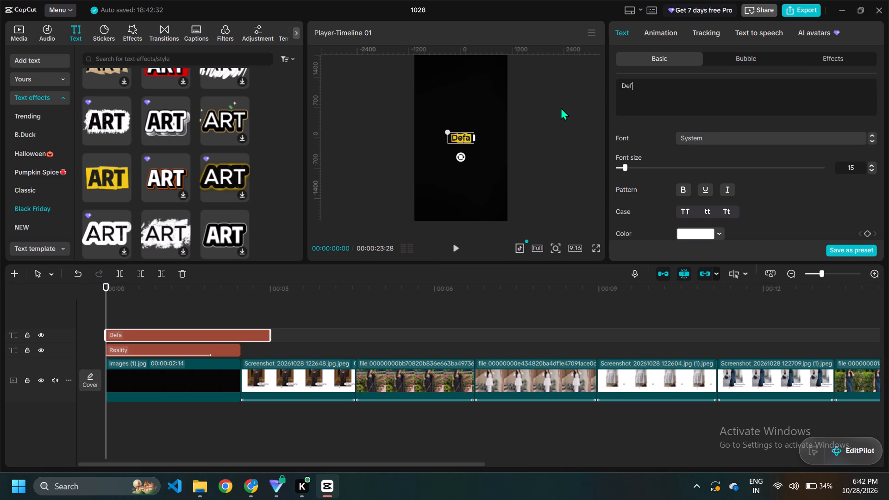
text(Meesho)
key(space)
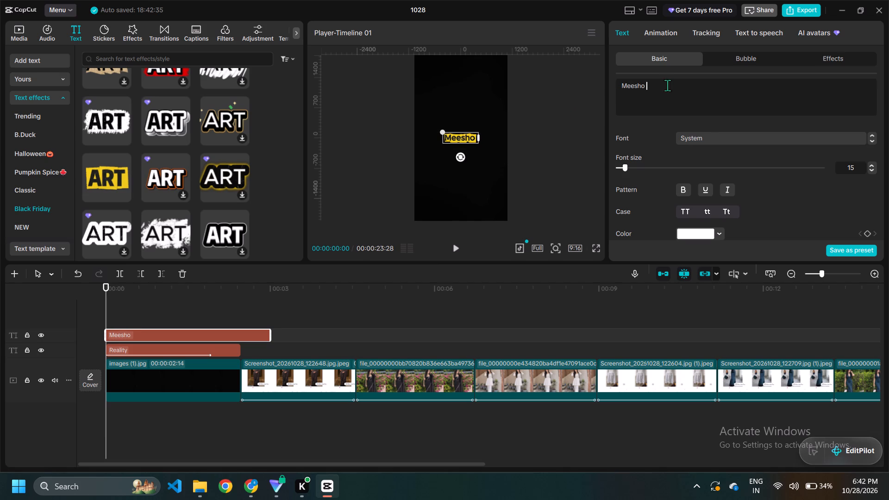
Change the Meesho title's font to Lucette-Regular.
click(697, 139)
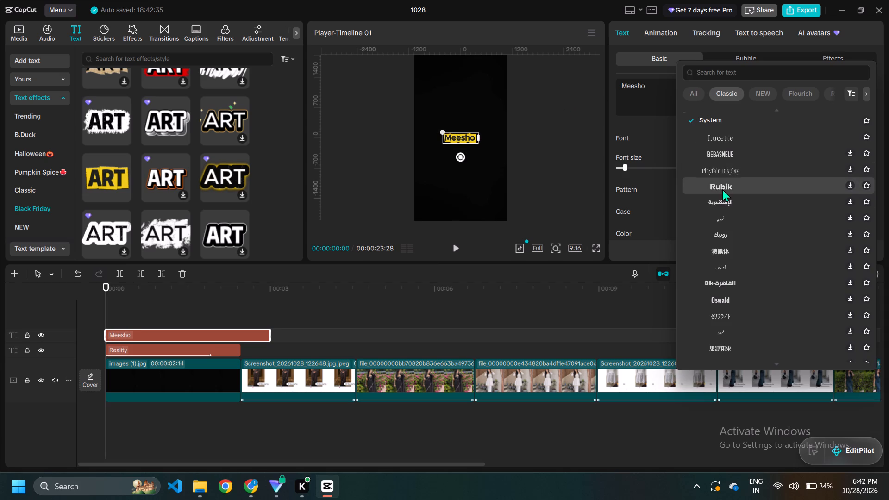
click(733, 140)
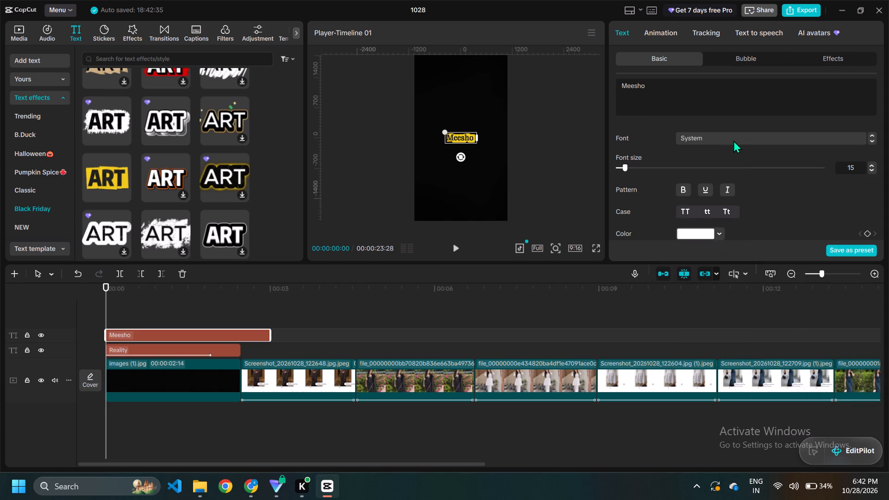
click(736, 137)
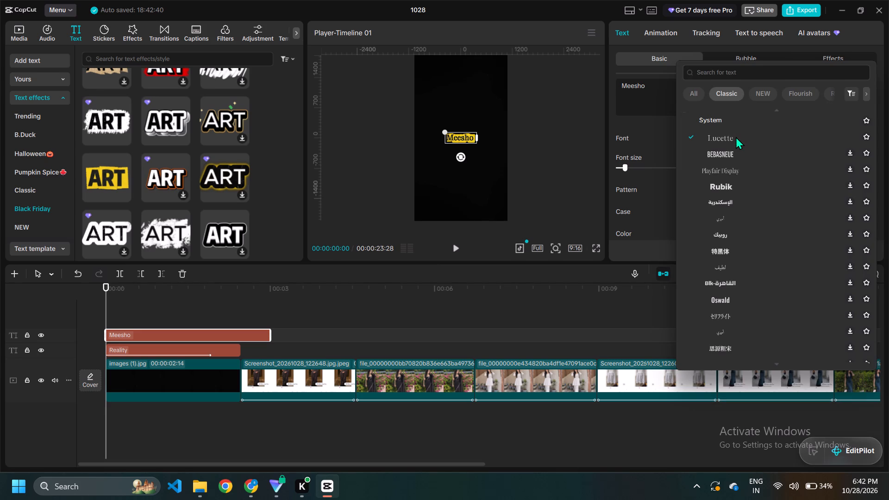
click(736, 137)
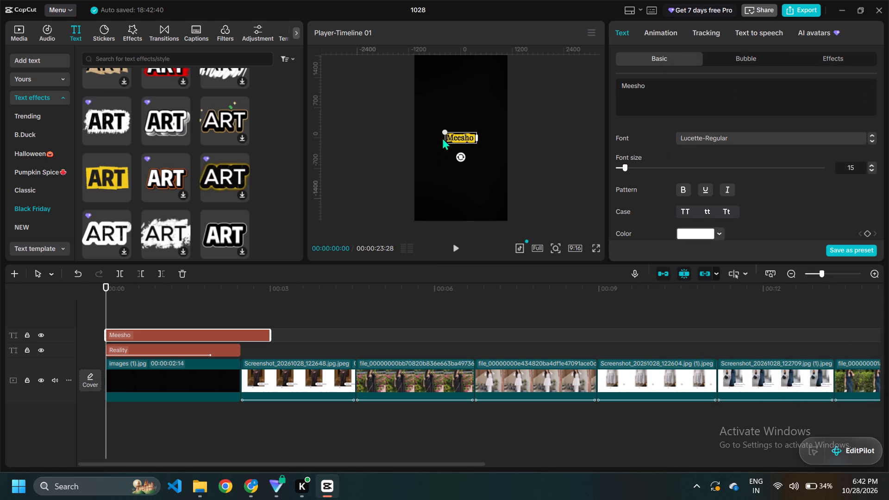
Enlarge the Meesho title to about two thirds of the frame width and move it to the top centre of the video frame.
drag(443, 132, 409, 143)
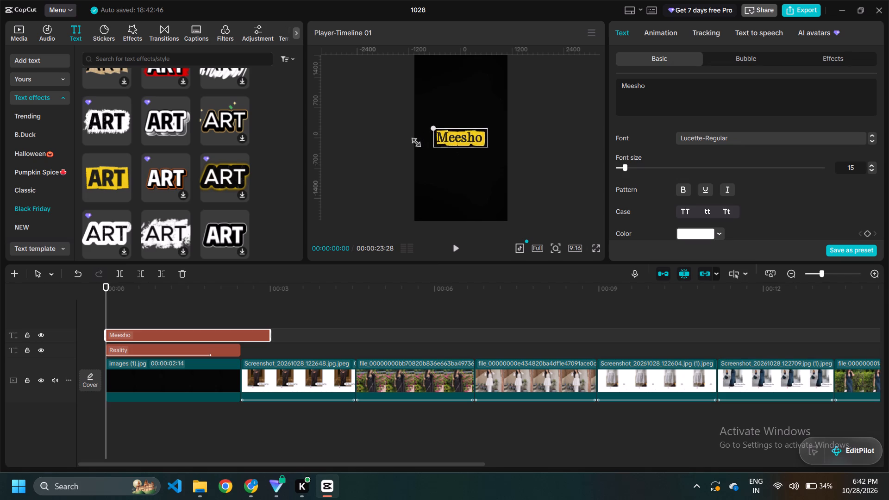
drag(409, 143, 407, 144)
drag(460, 137, 463, 78)
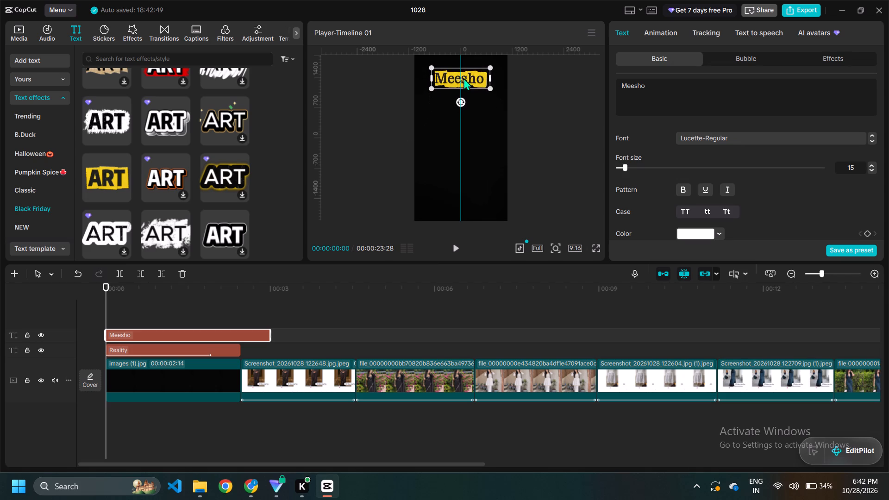
drag(463, 78, 463, 76)
Open the entrance animations for the Meesho title and shorten its clip to end with the opening black image at 00:00:02:14.
click(659, 28)
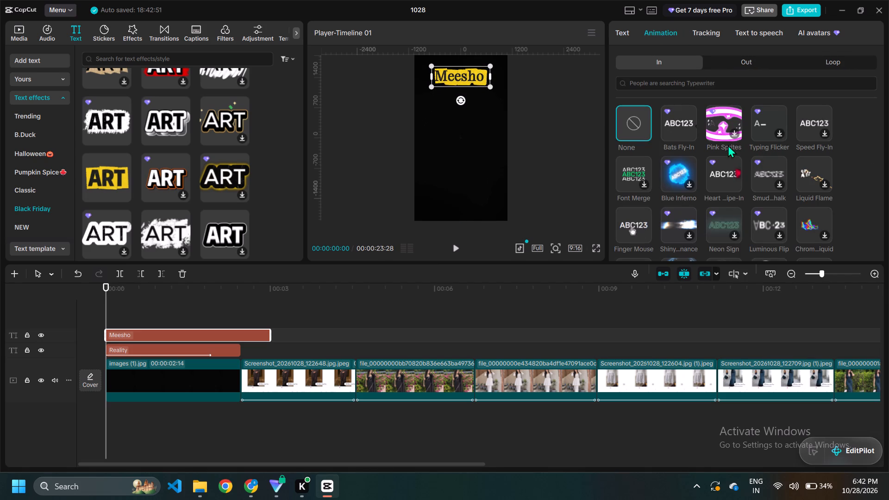
scroll(724, 194, down, 3)
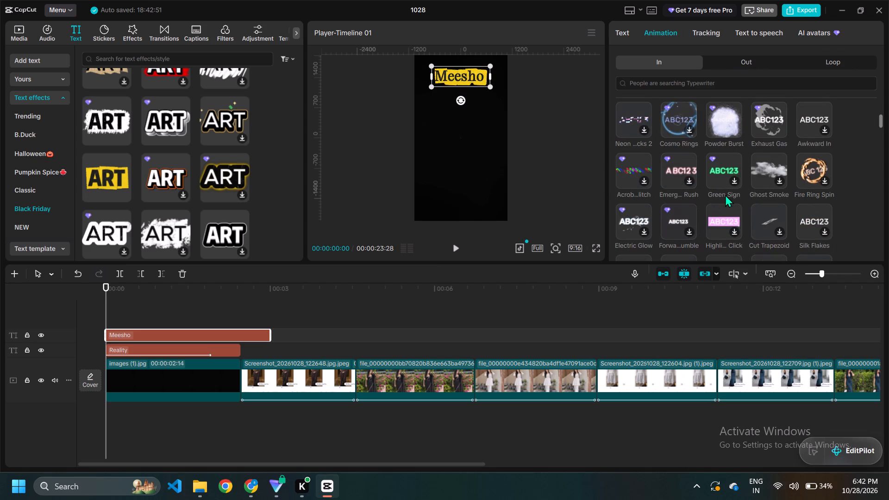
scroll(738, 204, down, 1)
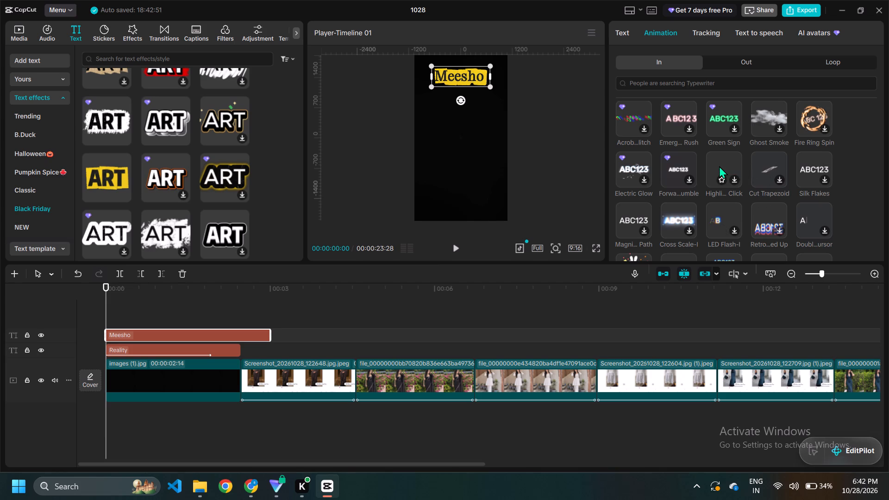
scroll(808, 166, down, 1)
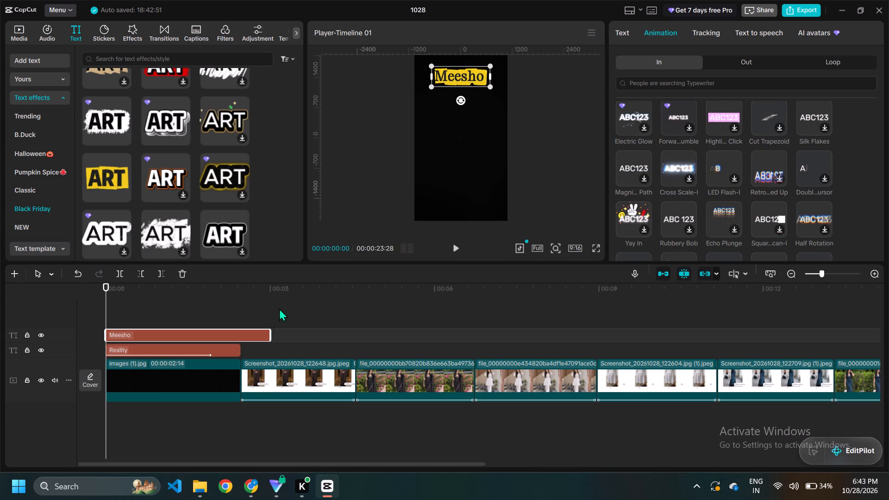
drag(268, 331, 240, 347)
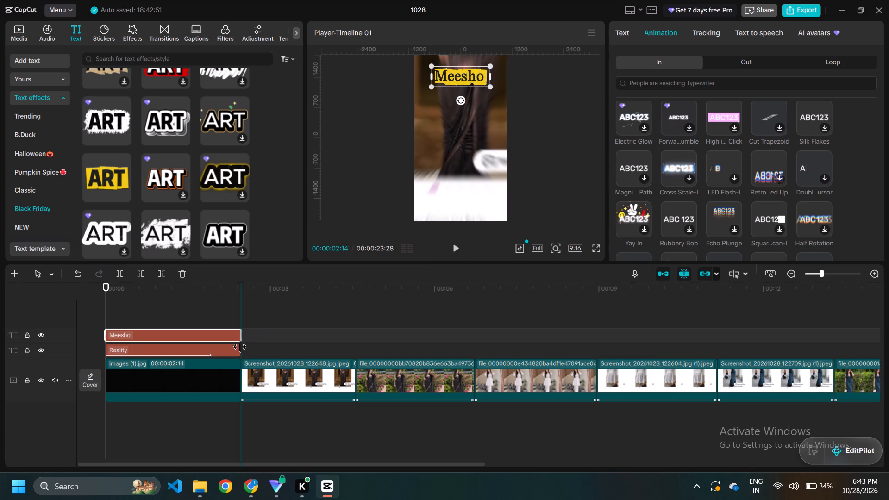
drag(240, 347, 239, 347)
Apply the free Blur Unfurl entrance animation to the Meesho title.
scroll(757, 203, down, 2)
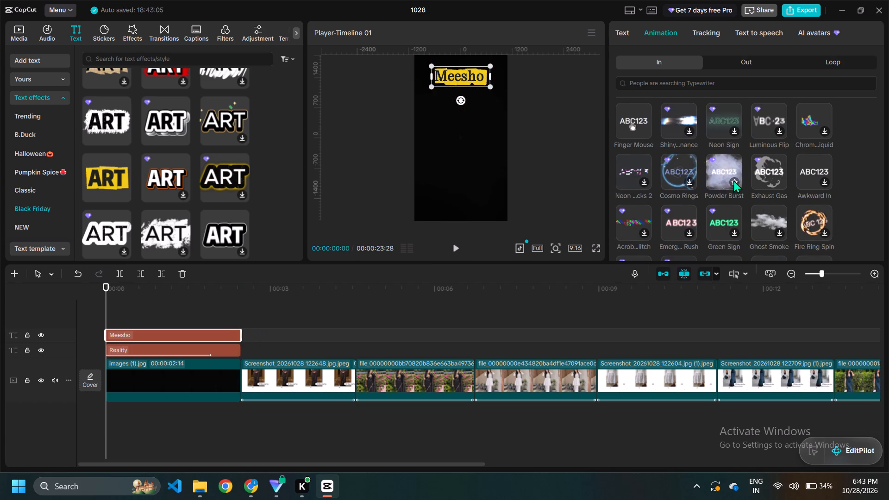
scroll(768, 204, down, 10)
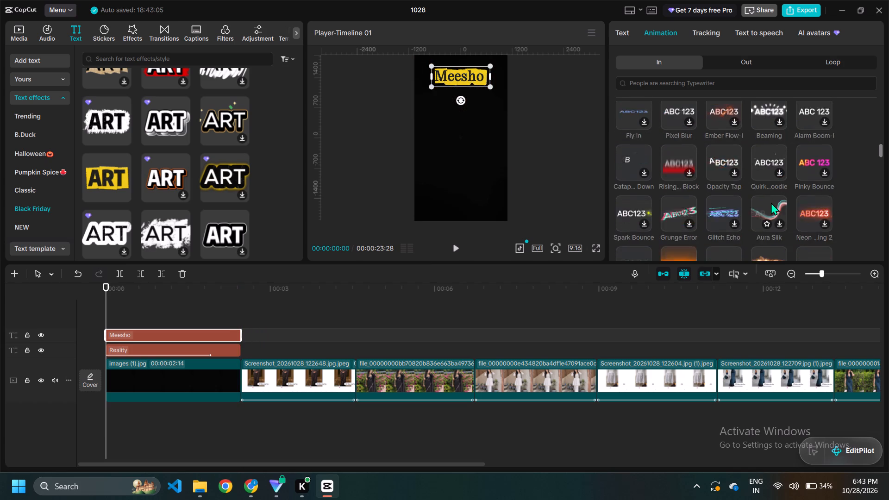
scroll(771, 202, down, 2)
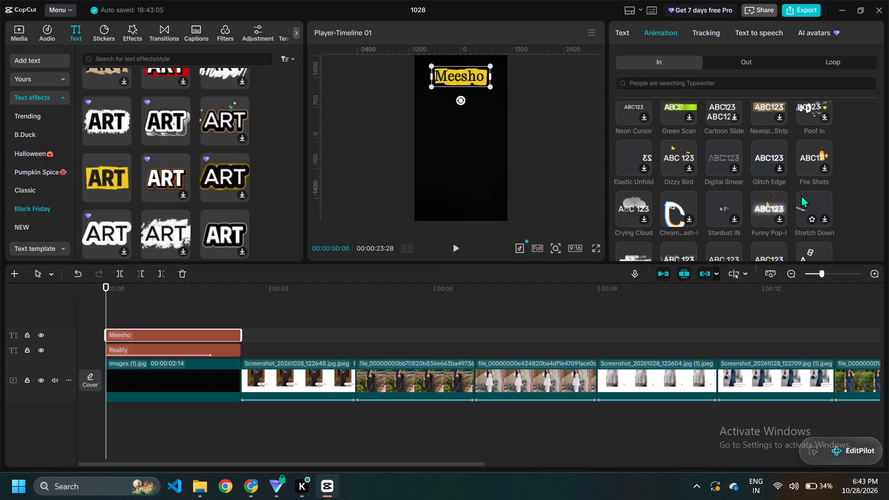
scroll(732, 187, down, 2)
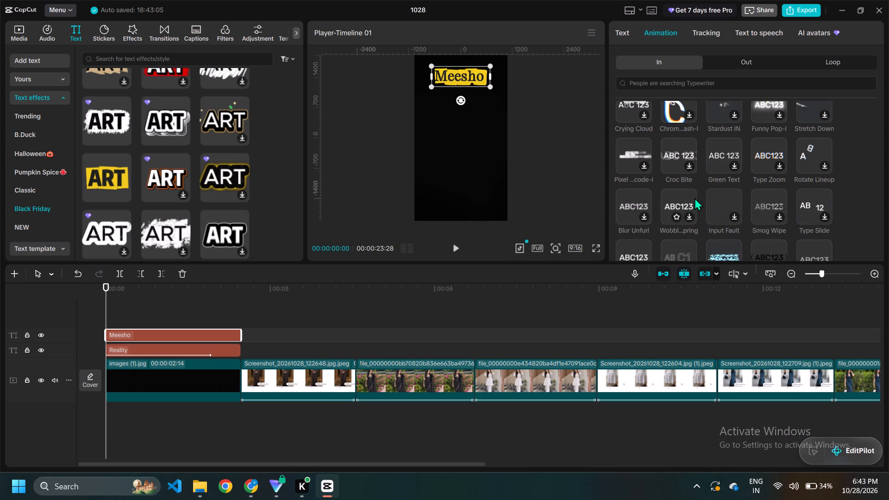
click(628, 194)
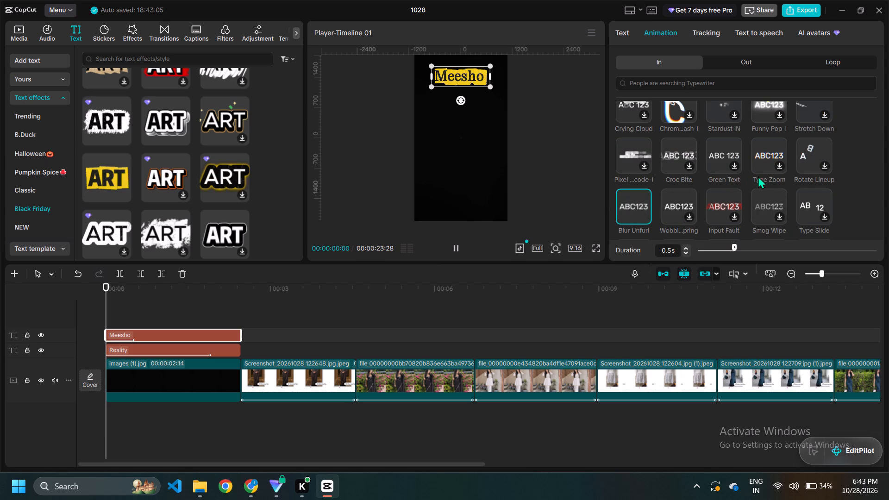
Give the Meesho title the free "Casua...de-In" entrance animation with a duration of 2.5 s.
scroll(758, 175, down, 2)
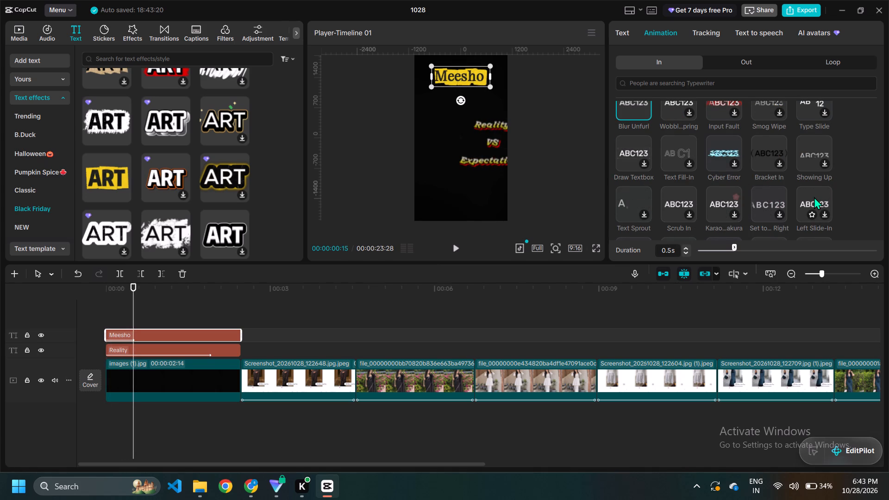
scroll(692, 188, down, 2)
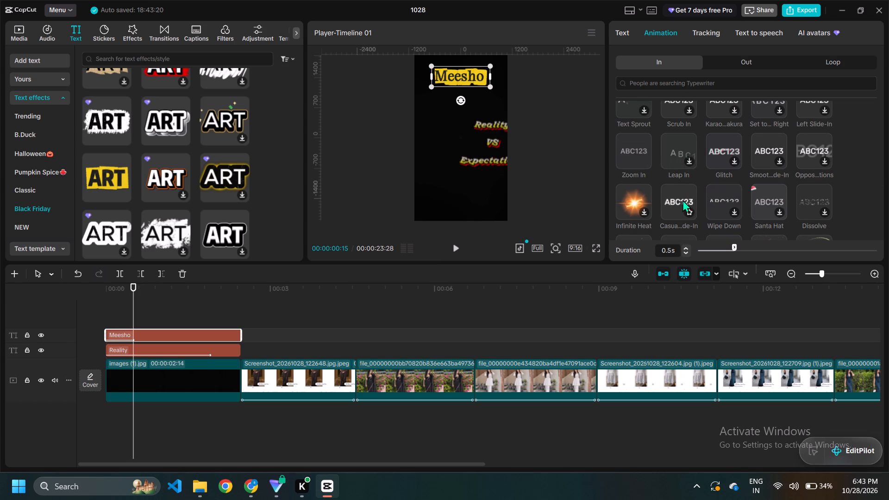
click(681, 196)
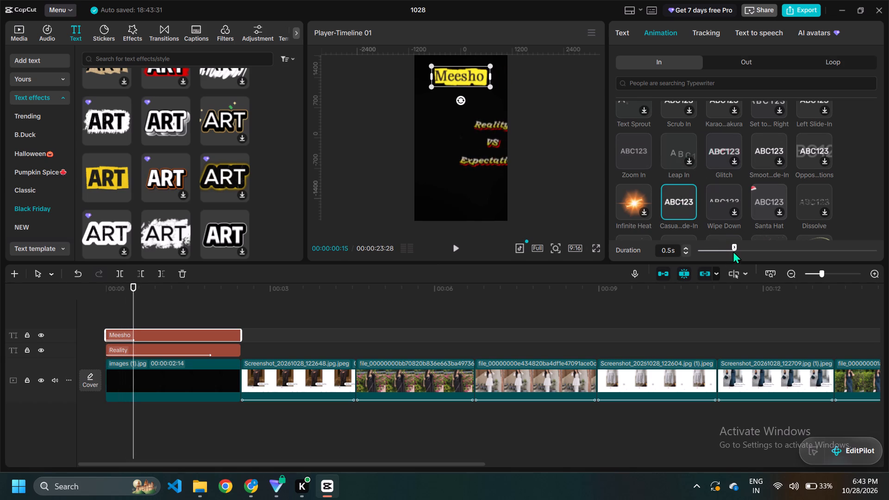
drag(733, 250, 841, 254)
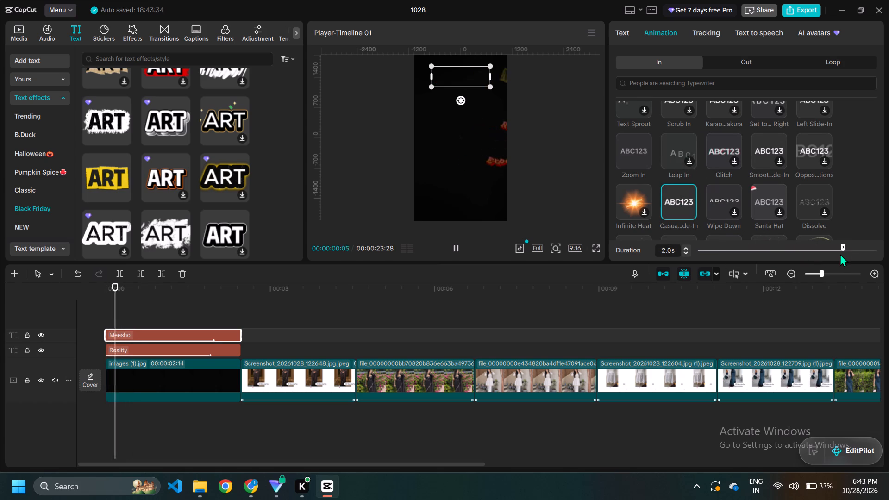
drag(843, 251, 884, 245)
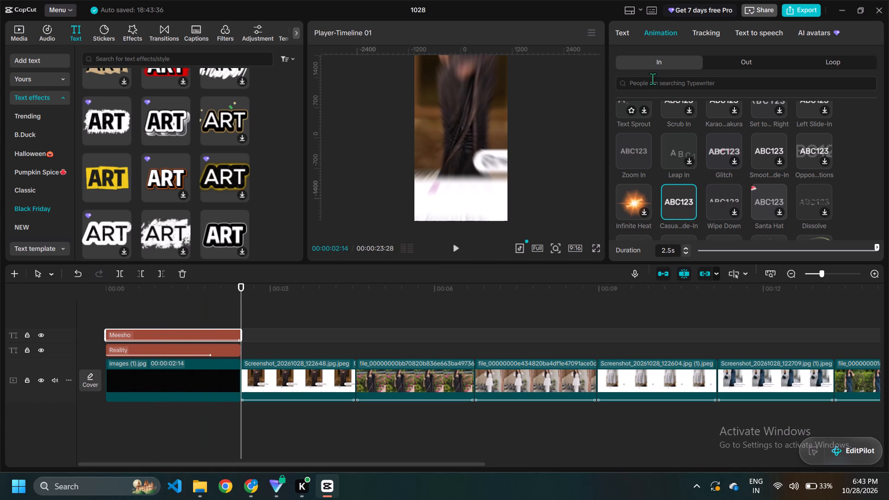
Play the video briefly, rerun the export check and review which Pro features are still in use.
click(460, 251)
click(460, 251)
click(797, 7)
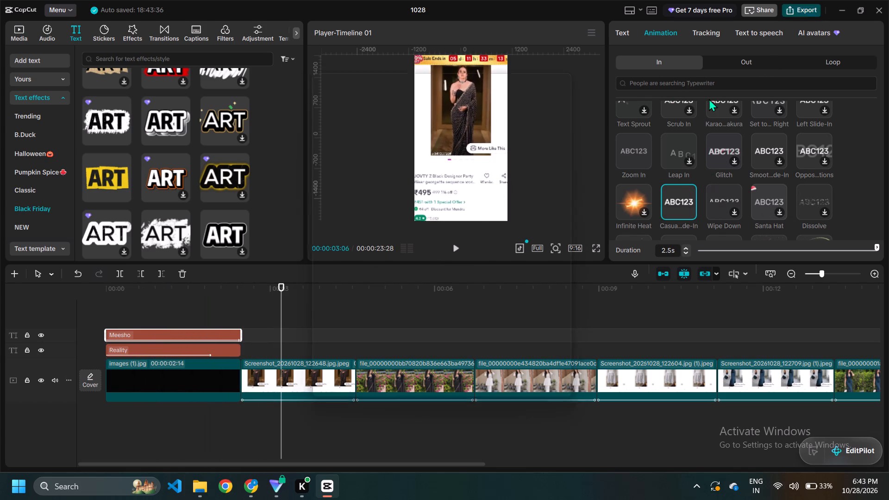
scroll(453, 288, down, 13)
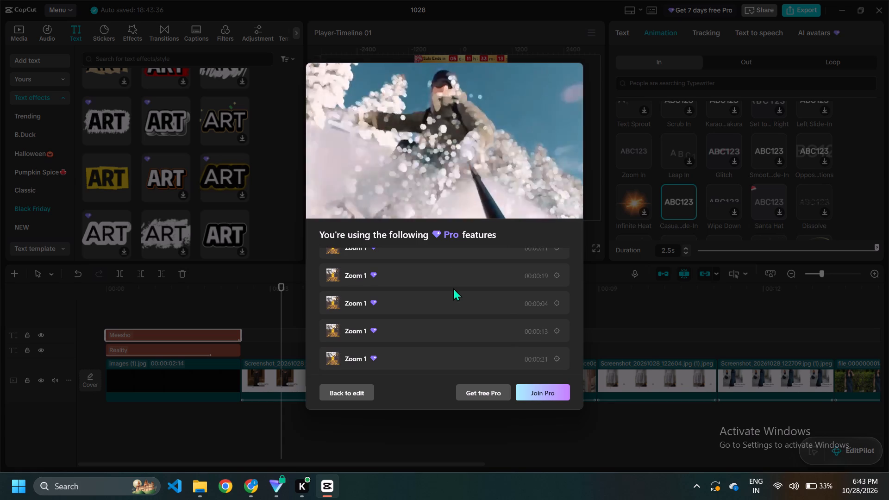
scroll(453, 288, up, 8)
click(351, 397)
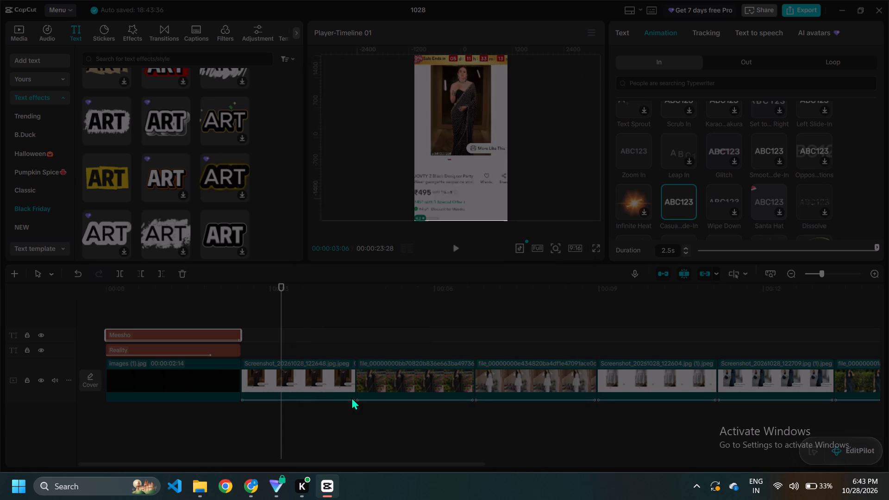
Replace the Pro Zoom 1 combo animation on the black saree screenshot clip with the free Wobble, trying Pendulum 1 first.
click(288, 388)
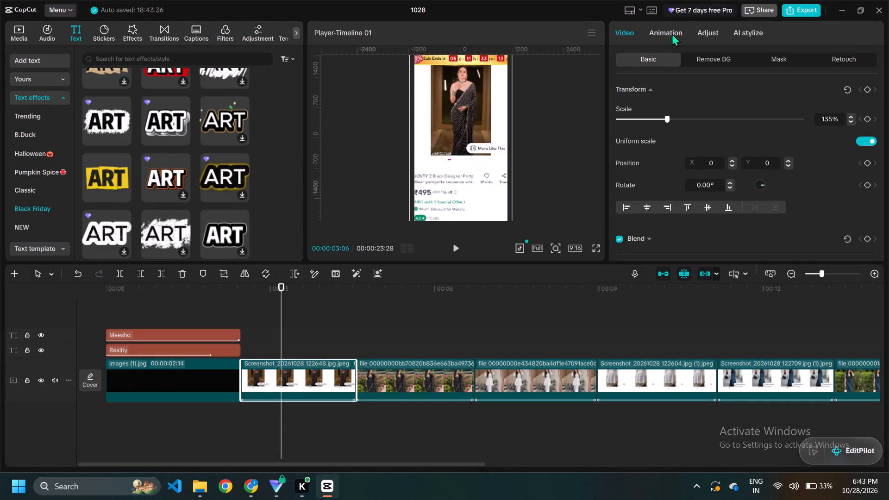
click(672, 33)
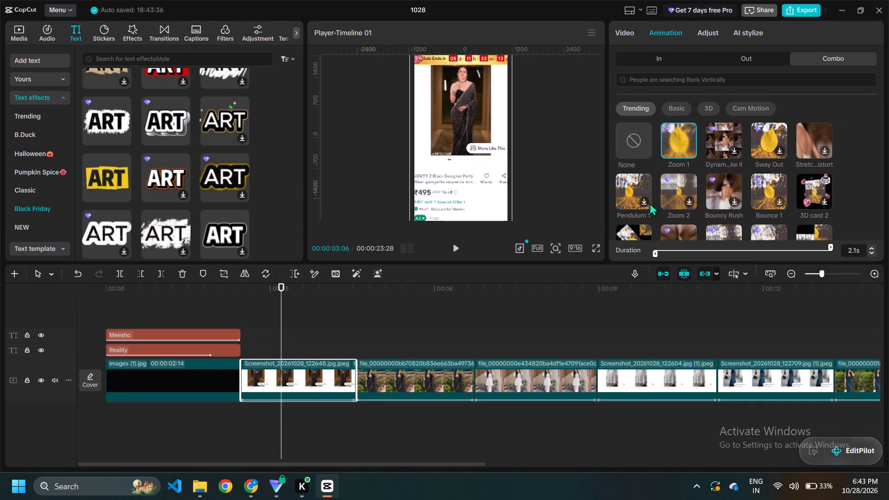
click(633, 187)
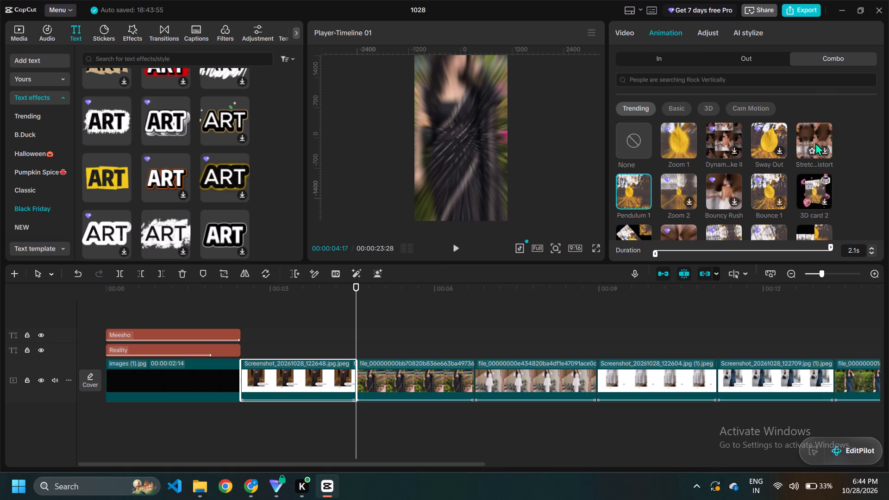
scroll(688, 192, down, 1)
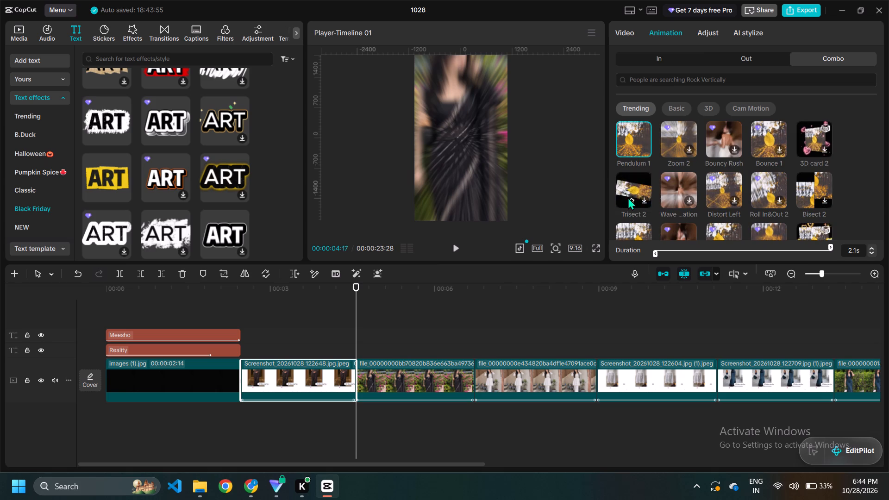
click(640, 143)
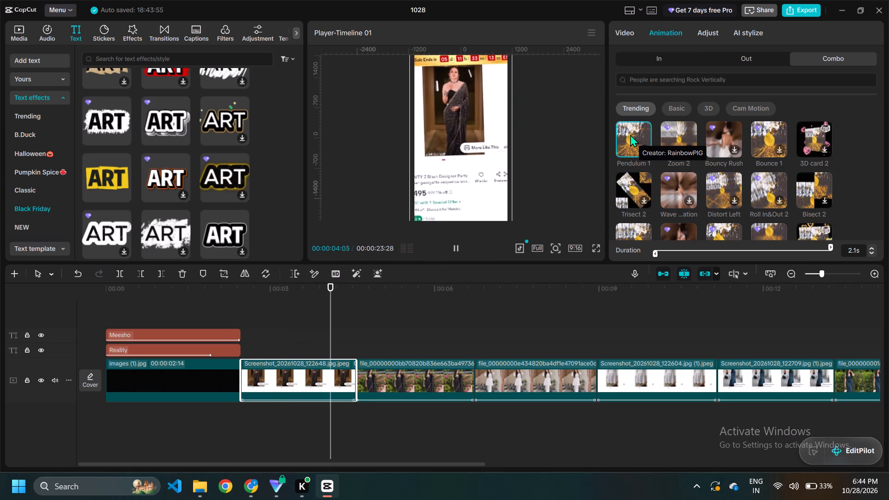
scroll(718, 193, down, 2)
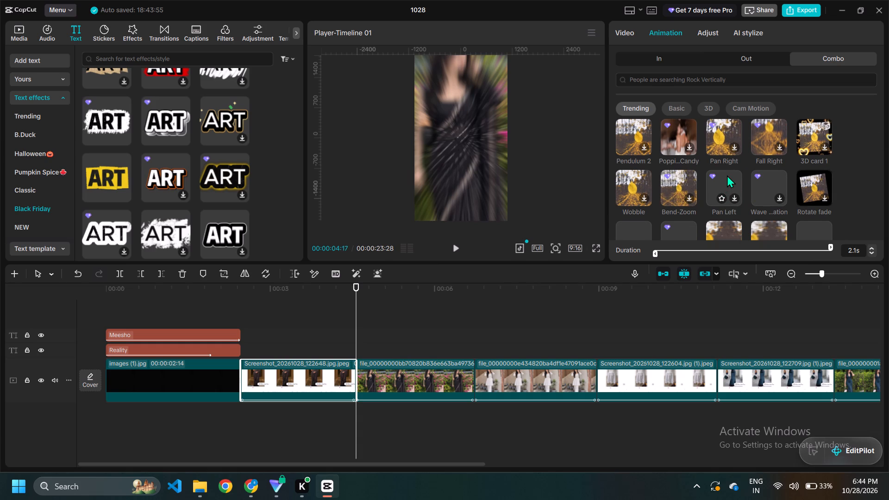
click(682, 112)
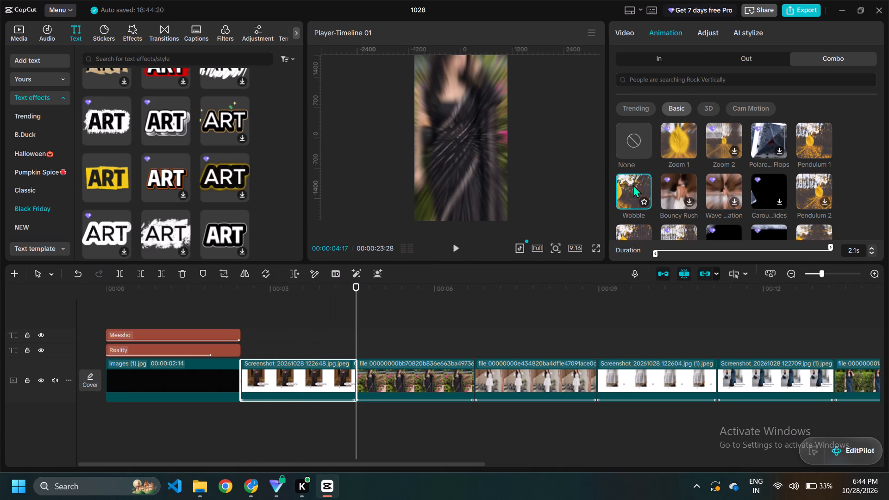
Apply the free Wobble combo animation to the black saree photo, white outfit photo, white outfit screenshot and blue dress screenshot clips.
click(440, 371)
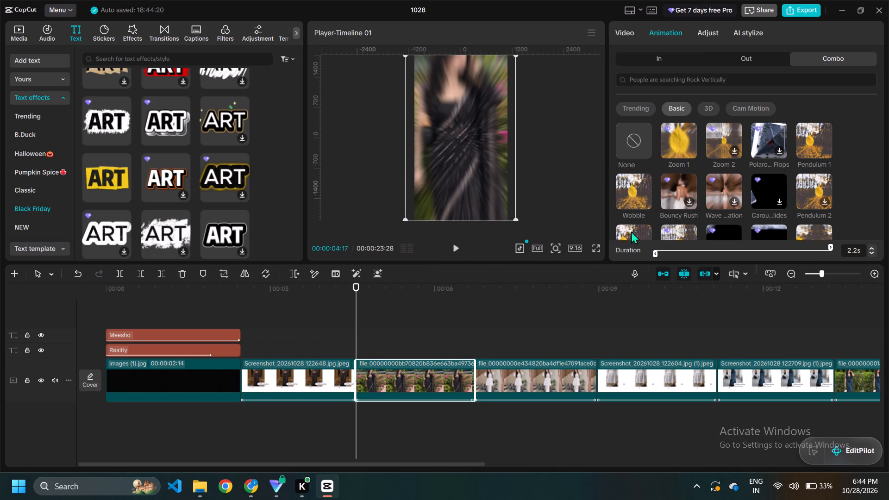
click(633, 192)
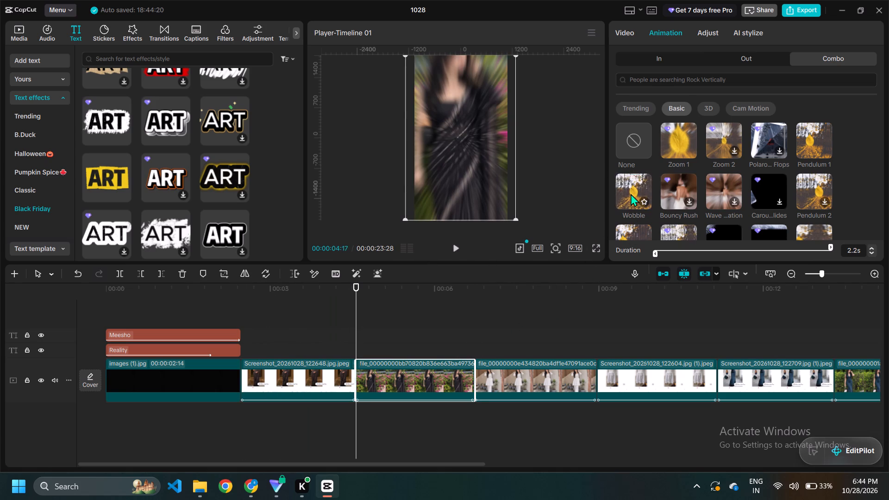
click(536, 366)
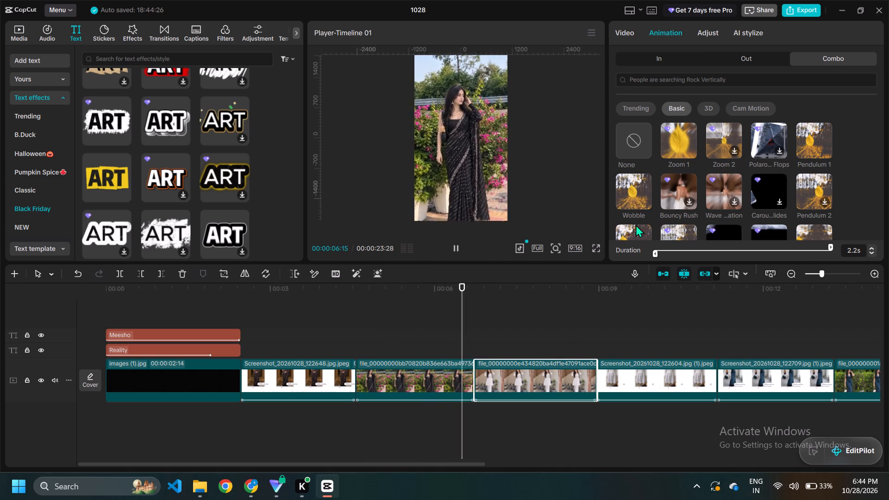
click(633, 200)
click(647, 384)
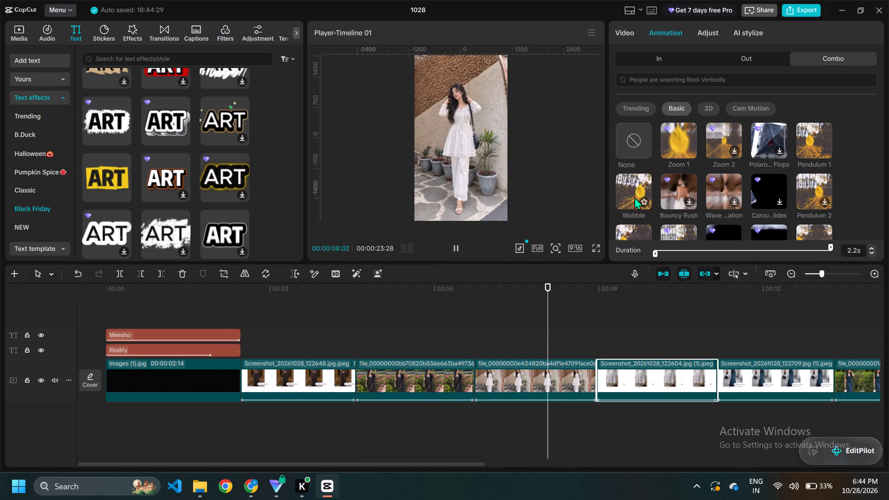
click(634, 197)
click(753, 369)
click(630, 186)
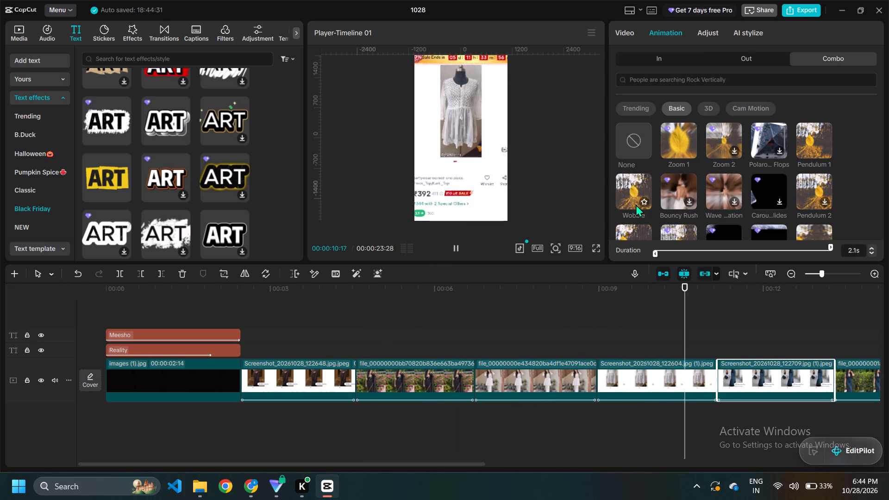
Apply the Wobble combo animation to the blue dress photo, yellow outfit screenshot and yellow outfit photo clips.
scroll(720, 400, left, 1)
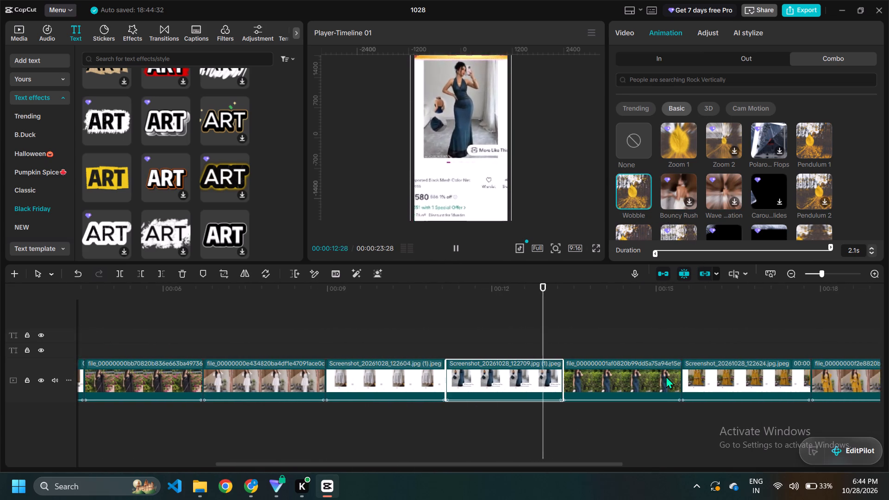
scroll(666, 376, left, 1)
click(626, 377)
click(623, 191)
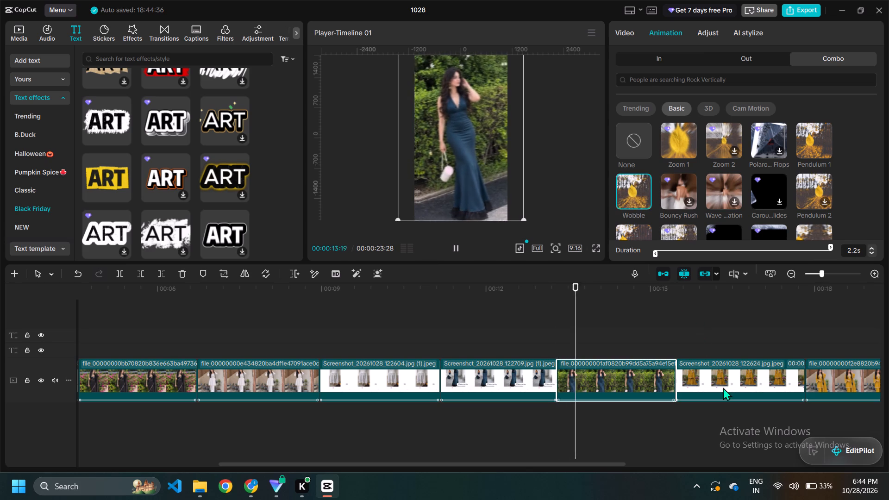
click(728, 369)
click(625, 195)
click(822, 374)
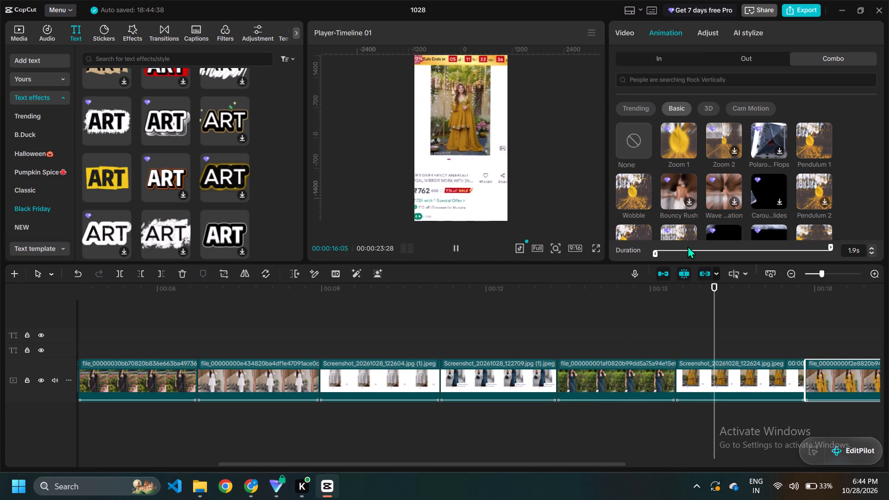
click(624, 196)
Apply the Wobble combo animation to the last two clips, the floral outfit screenshot and the floral outfit photo.
scroll(693, 315, left, 1)
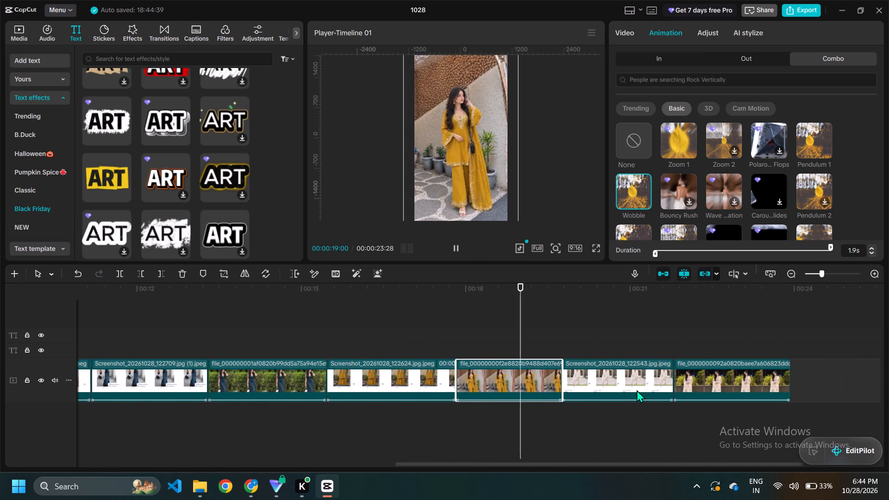
scroll(637, 390, left, 1)
click(607, 383)
click(632, 188)
click(704, 385)
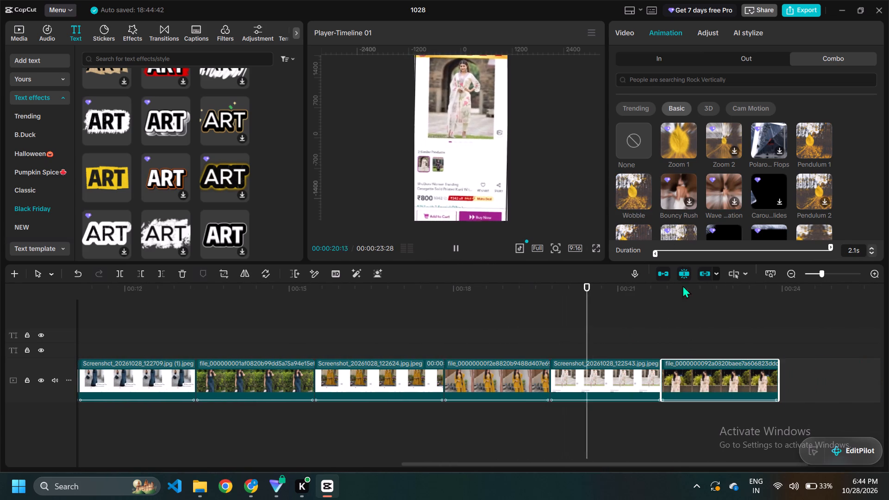
click(631, 187)
Open the export settings and select Downloads as the export folder.
scroll(621, 317, right, 9)
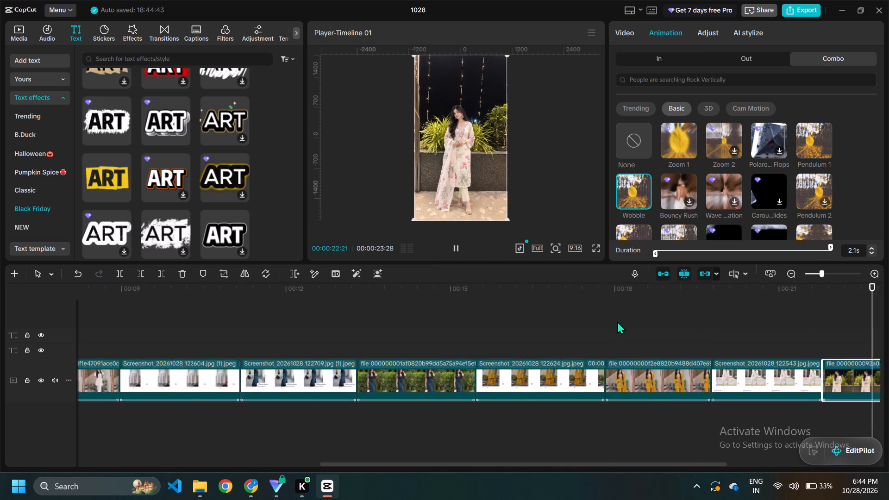
scroll(617, 321, right, 12)
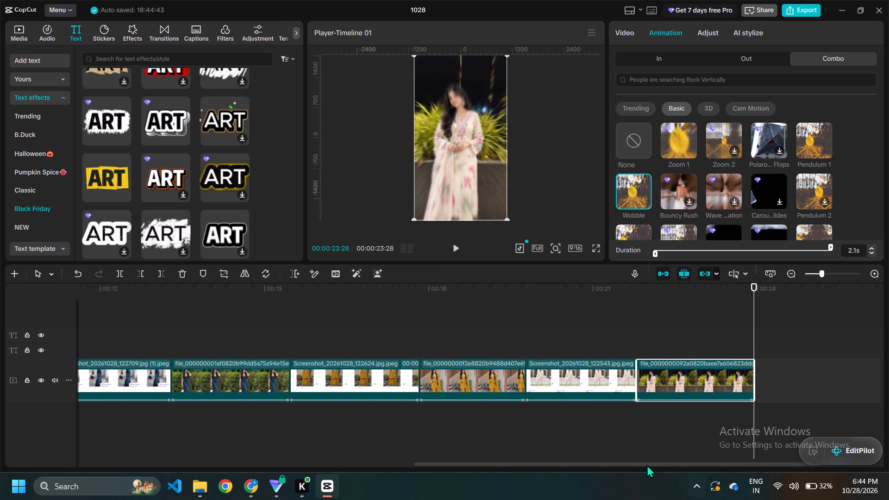
click(789, 0)
click(794, 8)
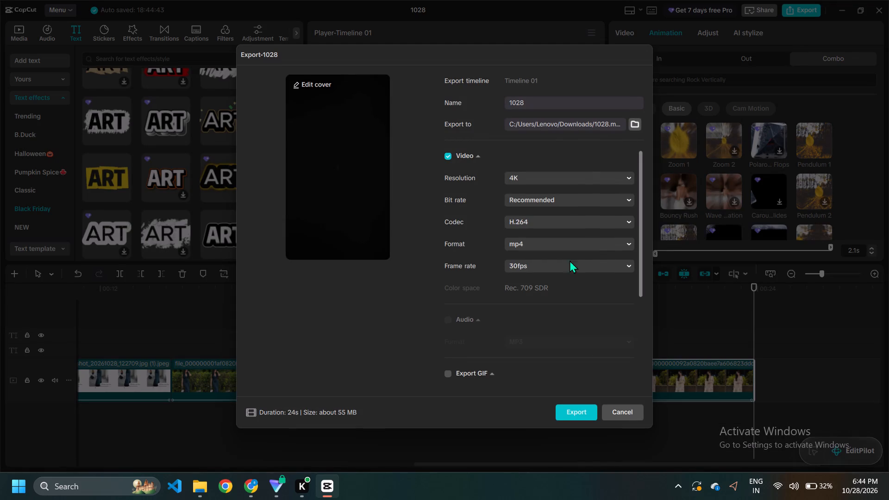
click(635, 123)
click(294, 216)
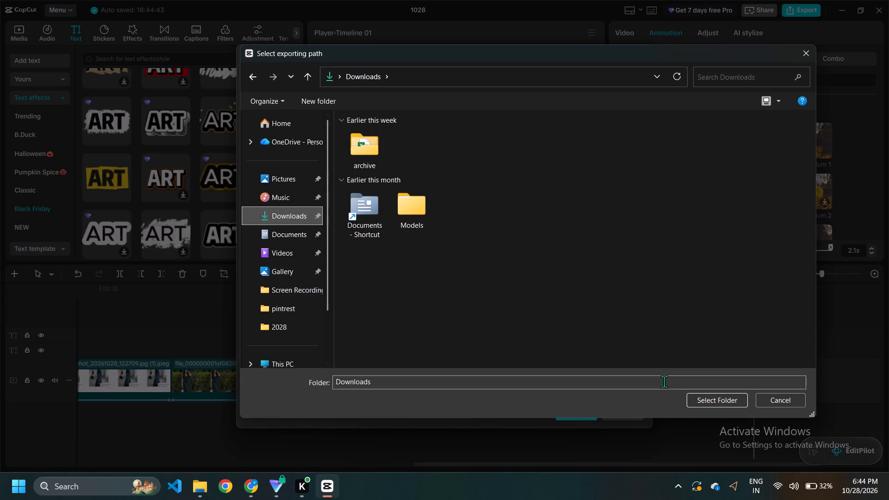
click(719, 404)
Name the export file "capcut mayra" and export the video.
drag(538, 102, 485, 112)
key(BackSpace)
key(BackSpace)
key(BackSpace)
text(capcut)
key(space)
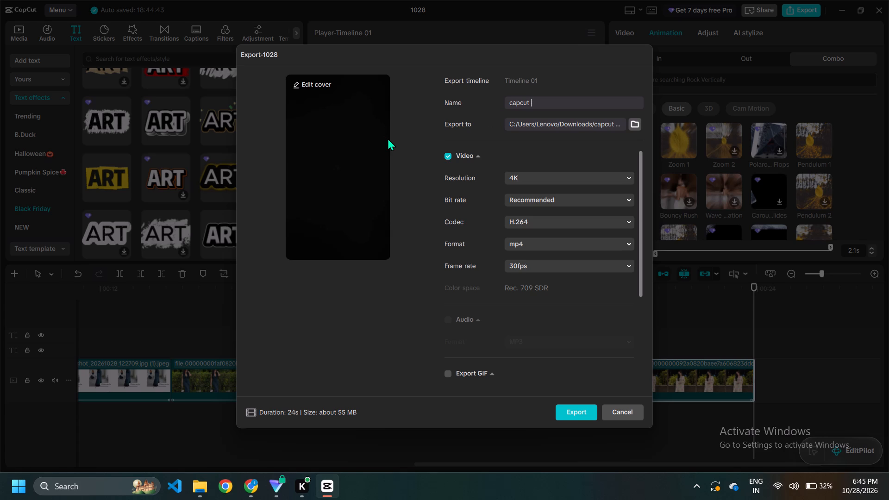
text(mayra)
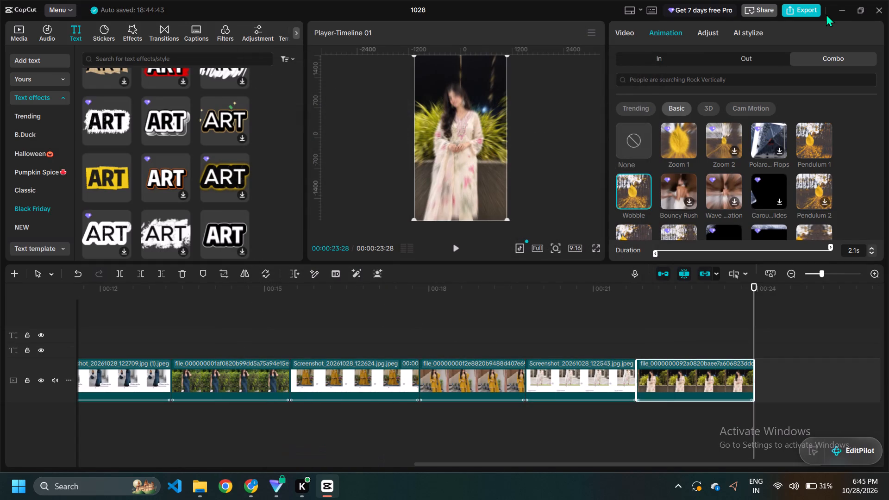
Switch to File Explorer, open the exported capcut mayra video from Downloads, review it from the beginning and close it.
click(201, 488)
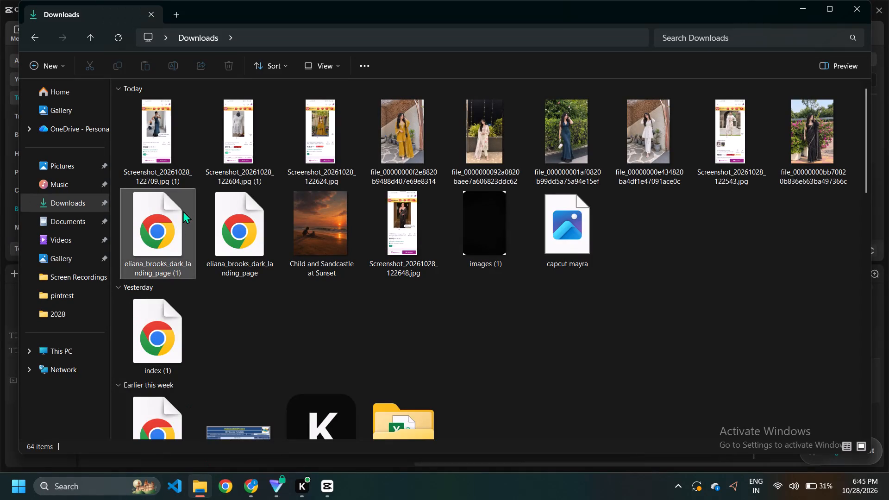
click(66, 207)
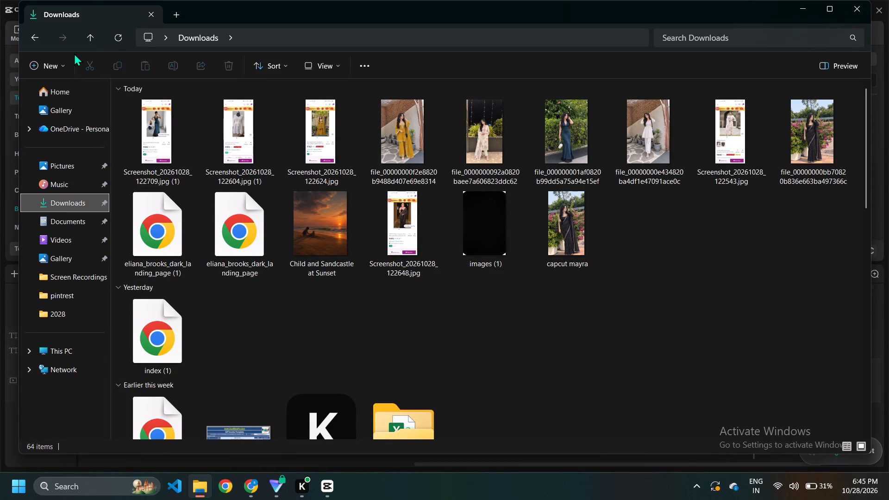
double_click(163, 135)
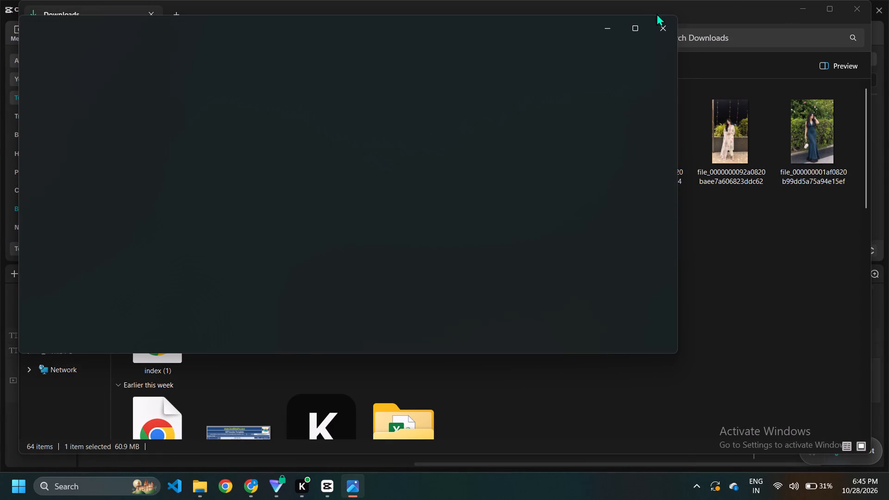
click(639, 25)
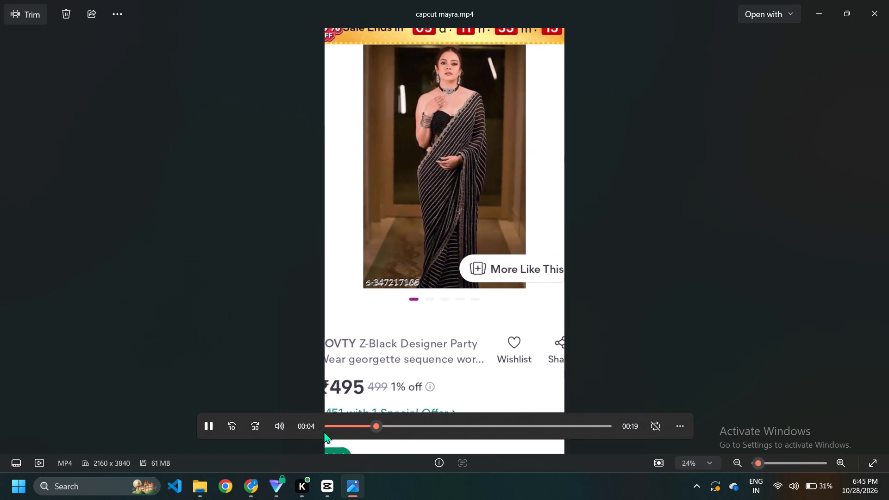
click(207, 425)
drag(387, 427, 300, 436)
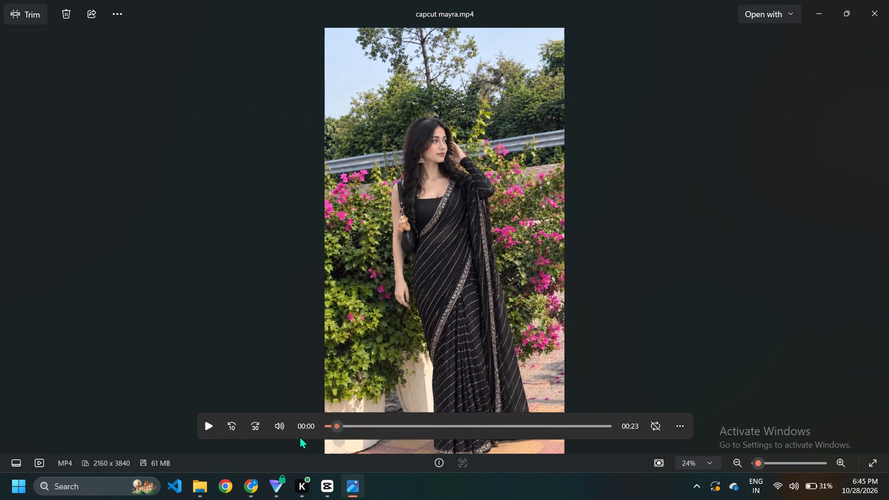
drag(300, 436, 266, 437)
click(207, 426)
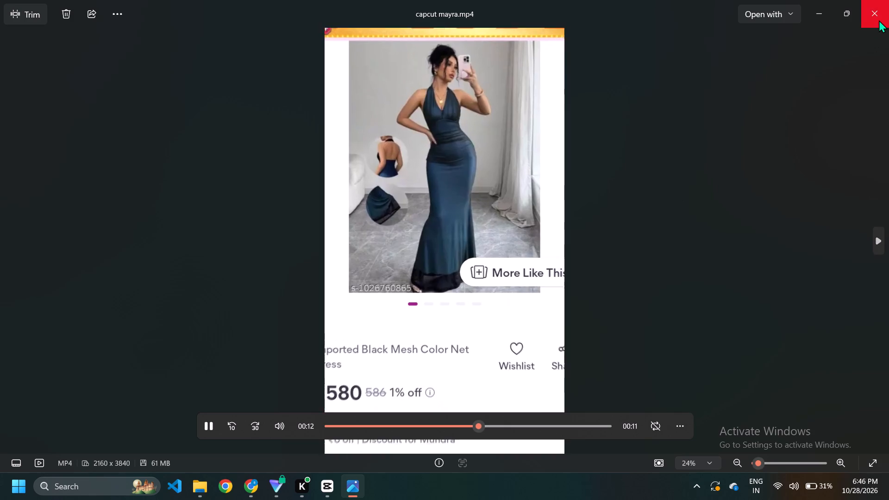
click(879, 19)
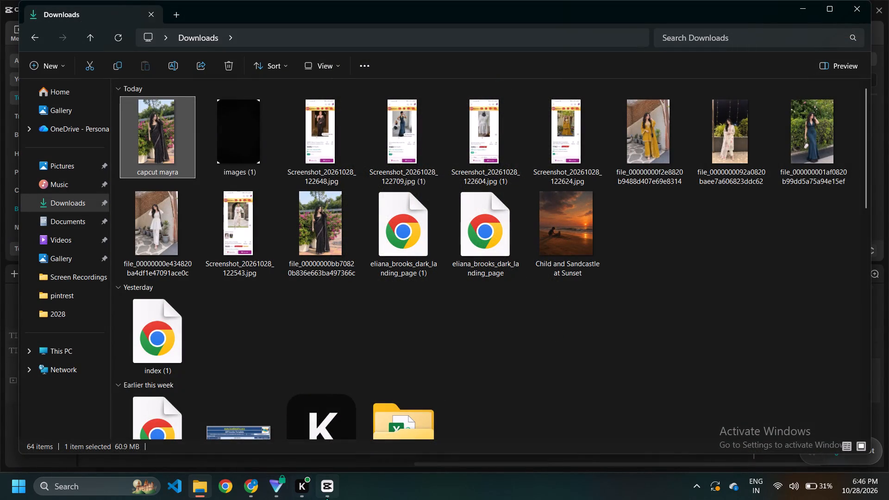
Return to CapCut and move the white outfit screenshot clip onto an overlay track directly above the white outfit photo.
click(332, 488)
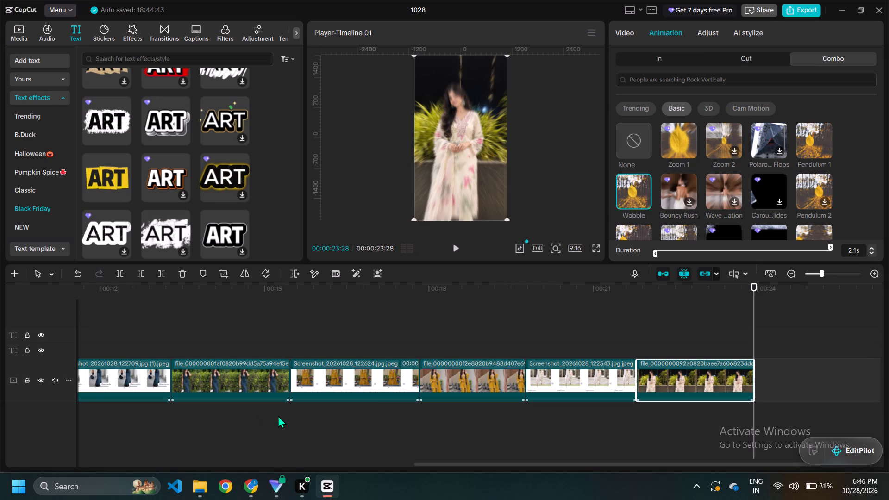
scroll(280, 415, right, 11)
click(308, 376)
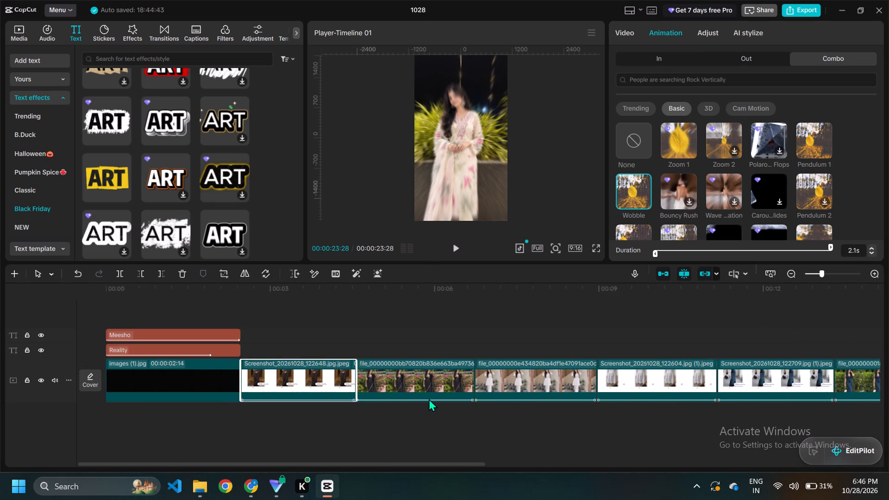
click(429, 399)
click(541, 395)
drag(626, 375, 569, 344)
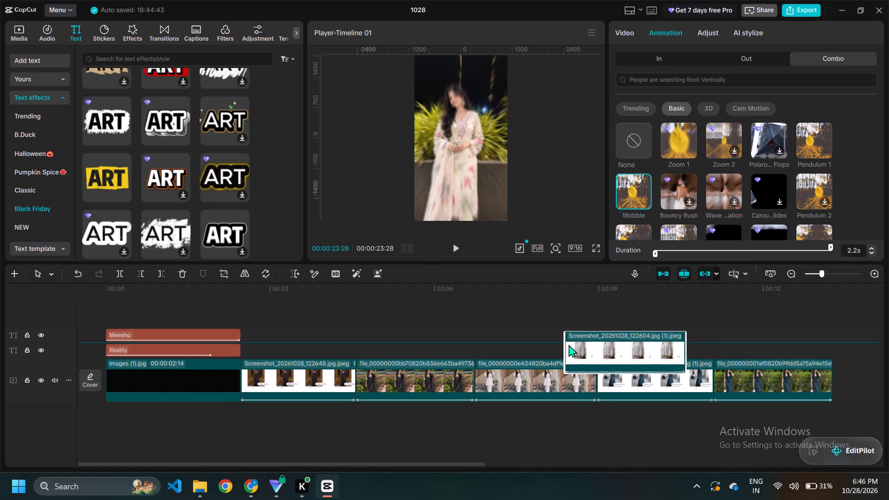
drag(569, 344, 504, 343)
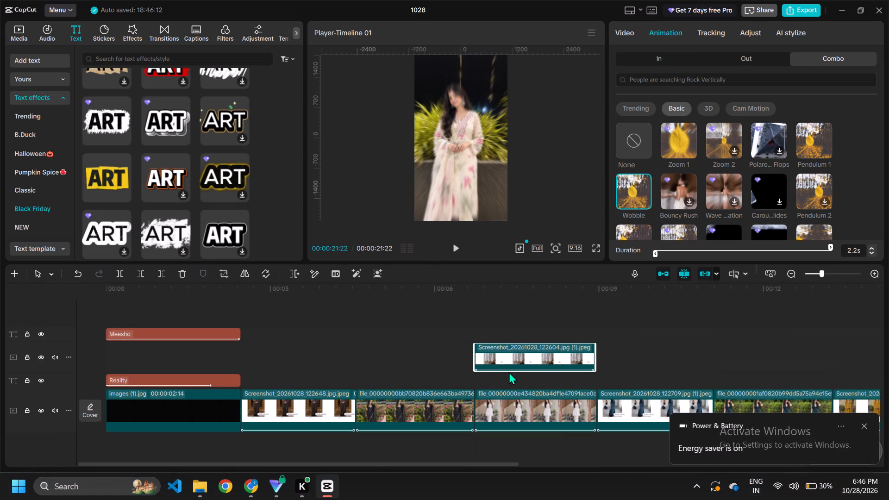
click(863, 423)
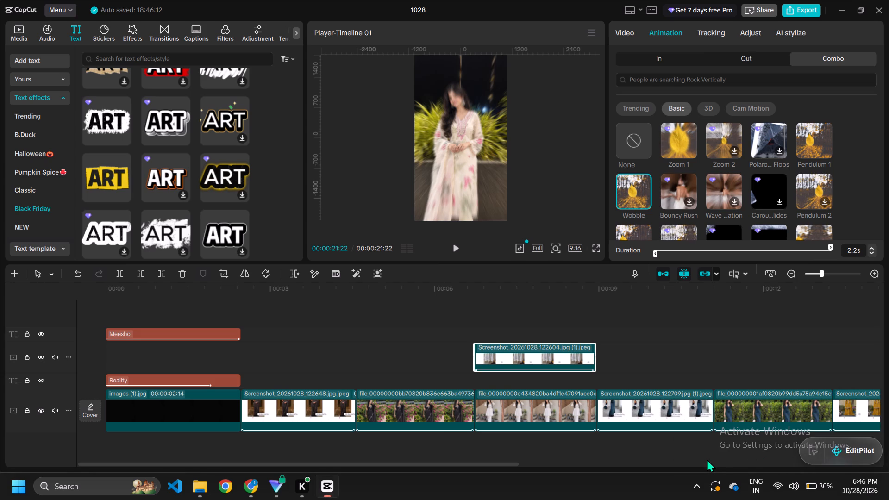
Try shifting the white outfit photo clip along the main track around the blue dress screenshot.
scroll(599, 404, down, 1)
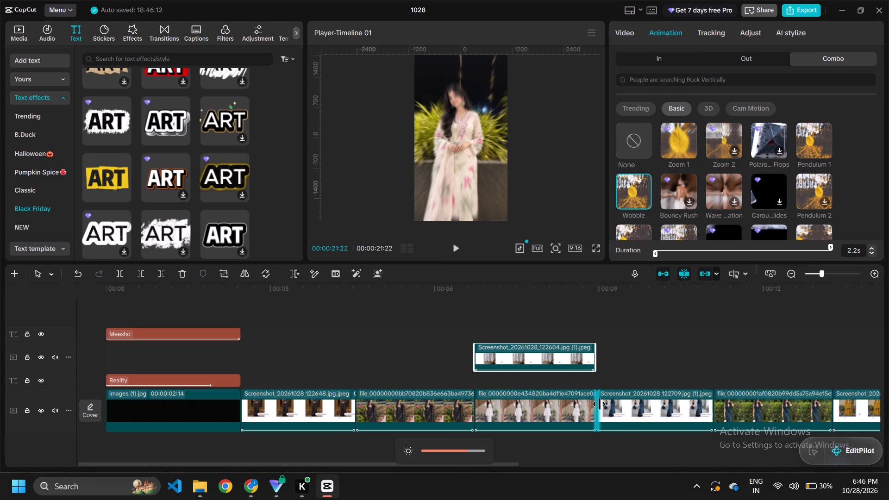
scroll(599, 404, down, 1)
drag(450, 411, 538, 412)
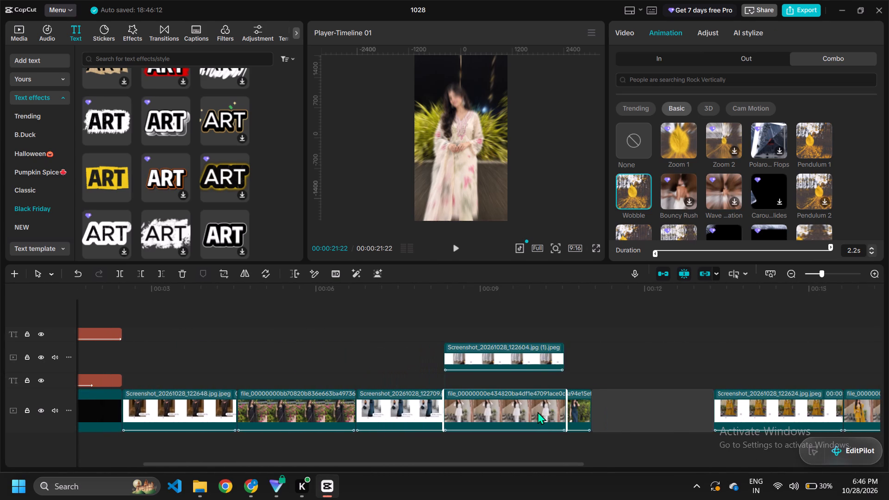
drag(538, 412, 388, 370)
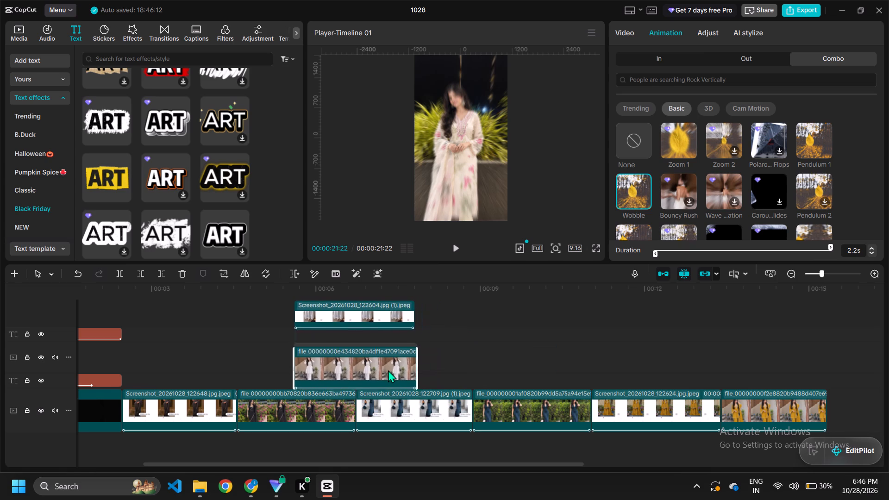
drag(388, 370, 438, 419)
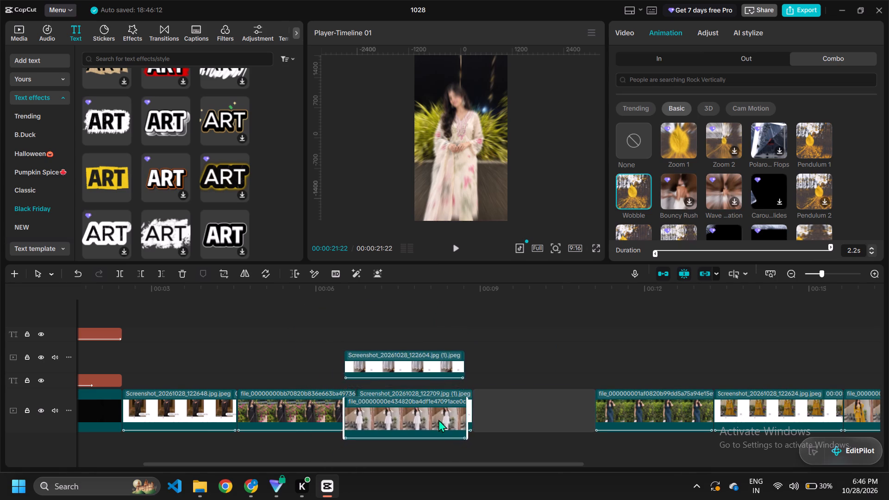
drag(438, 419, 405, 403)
Move the white outfit screenshot clip from the overlay track into the main track directly before the white outfit photo.
click(388, 358)
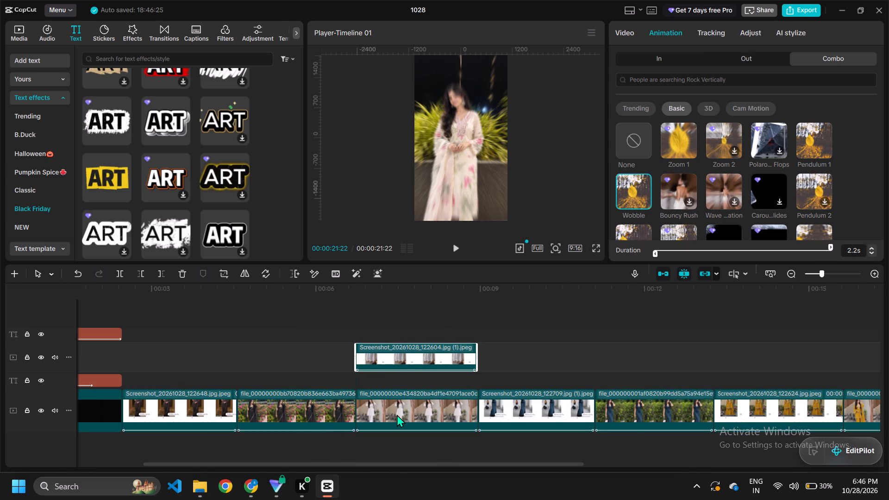
drag(408, 350, 388, 390)
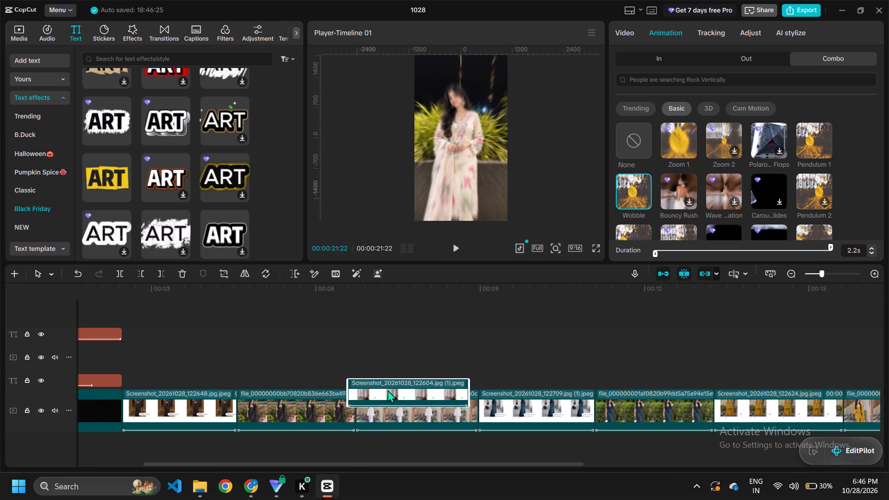
drag(388, 390, 417, 406)
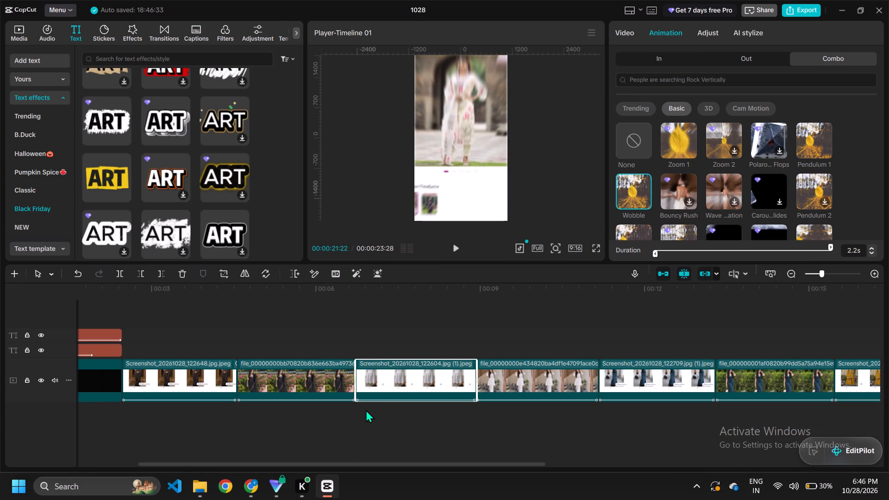
Check the clip order along the whole timeline and preview the white outfit screenshot clip at 00:00:07:12.
scroll(430, 434, left, 1)
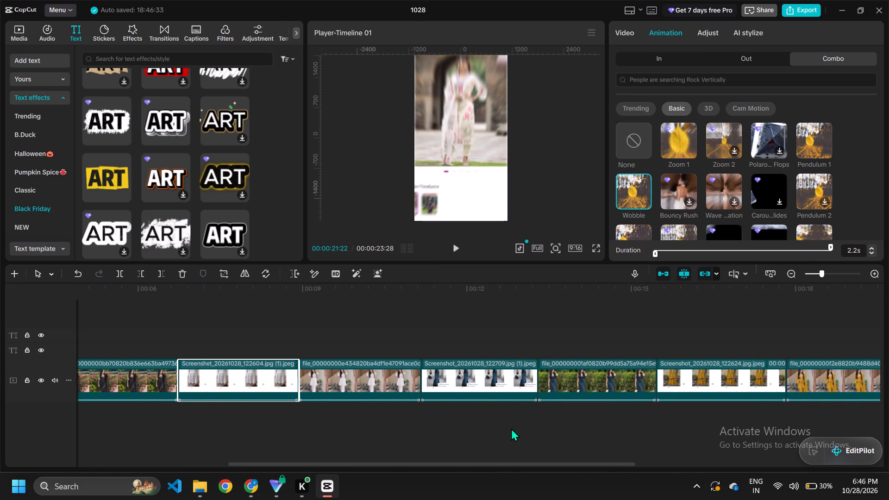
scroll(511, 428, left, 3)
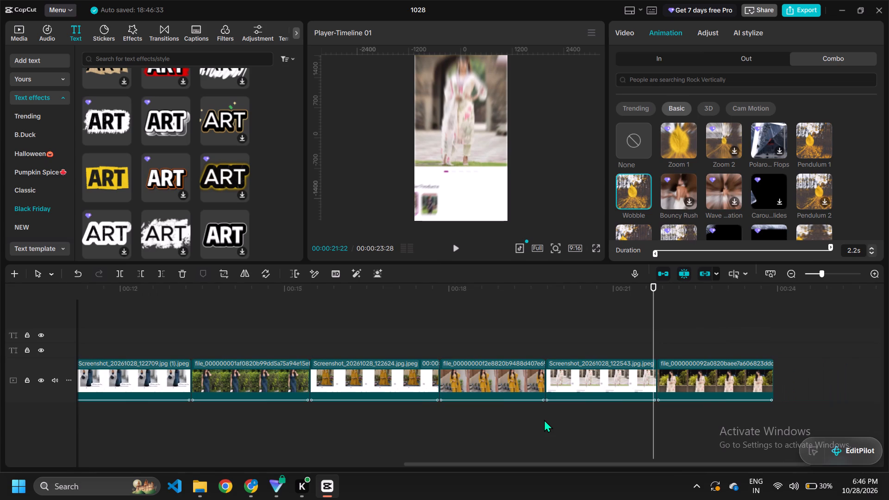
scroll(544, 419, left, 1)
scroll(541, 423, right, 9)
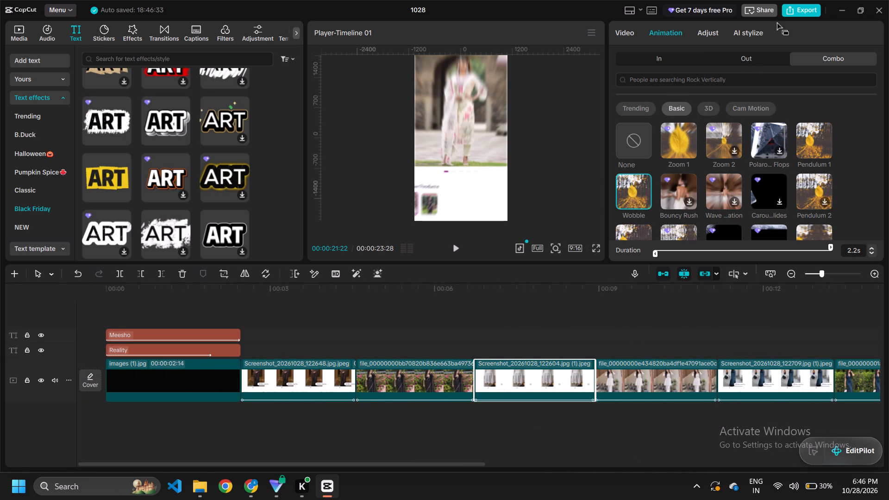
click(791, 6)
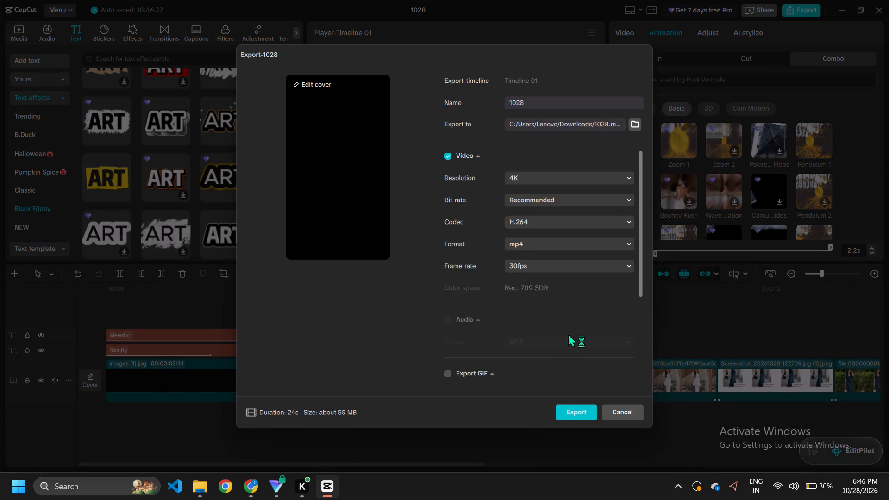
click(623, 409)
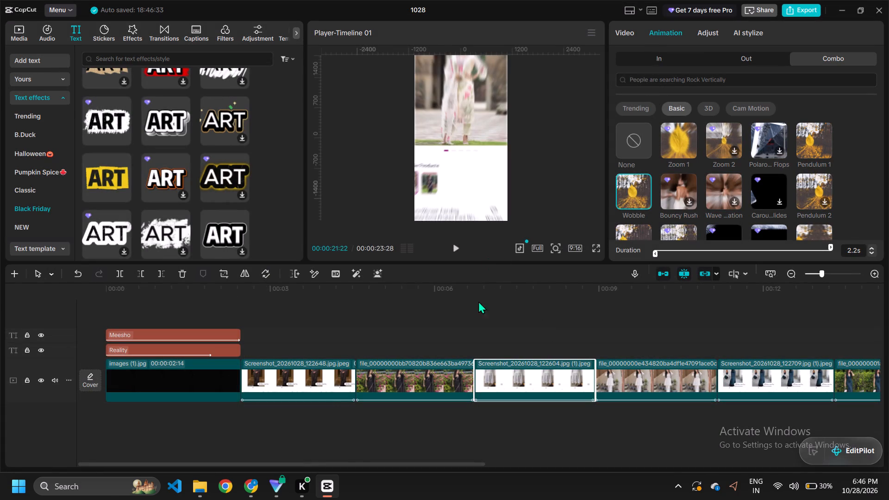
click(433, 381)
click(520, 382)
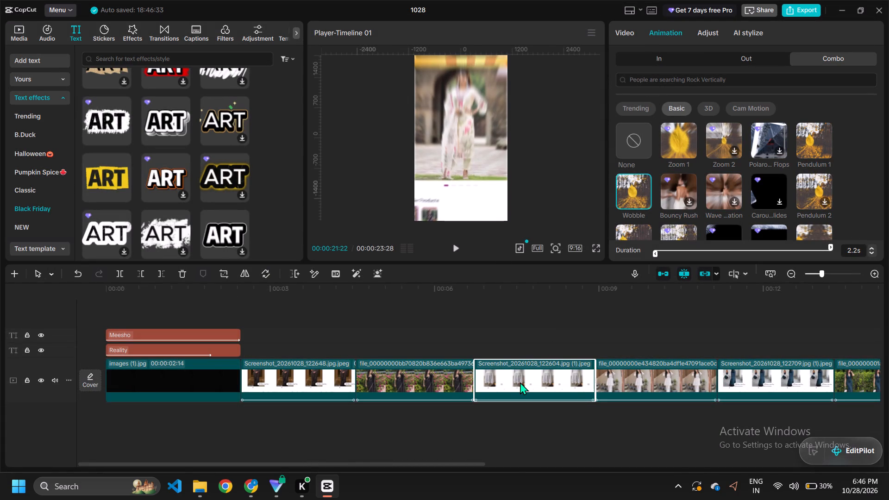
click(511, 288)
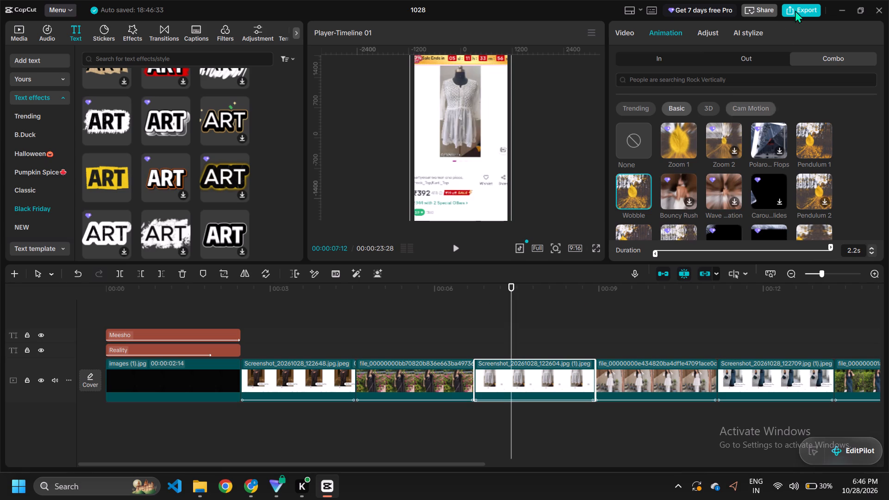
Export the video to the Downloads folder under the name "mayra".
click(795, 2)
click(790, 9)
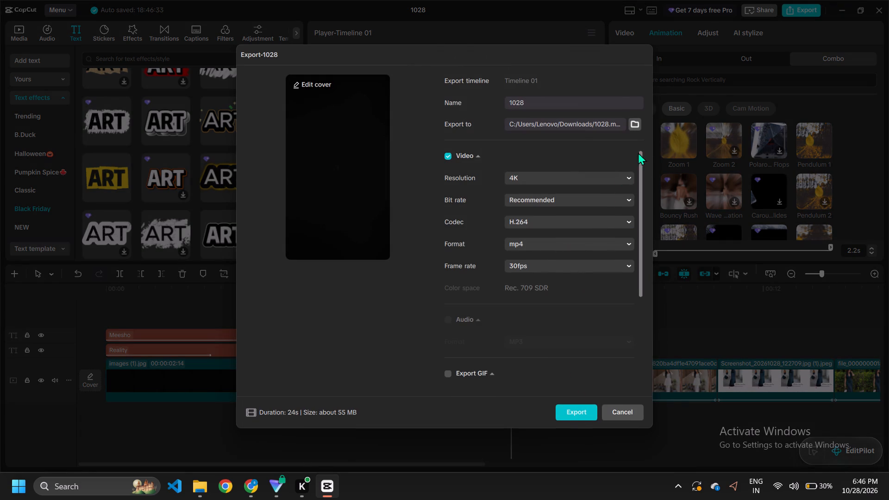
click(632, 128)
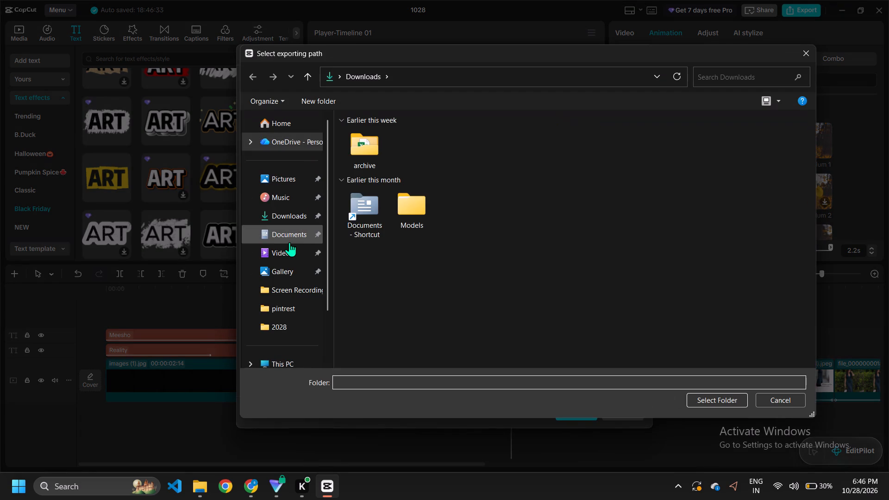
click(300, 209)
click(720, 398)
drag(577, 104, 572, 105)
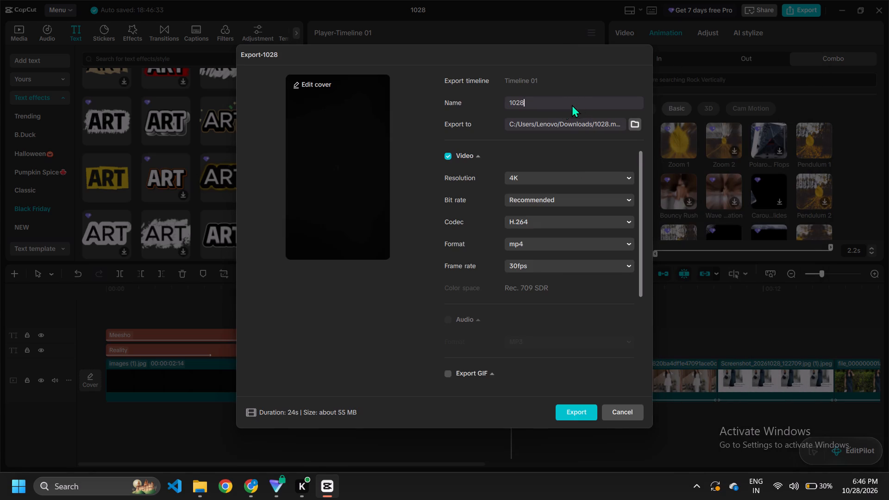
drag(572, 105, 479, 109)
text(mayra)
key(Return)
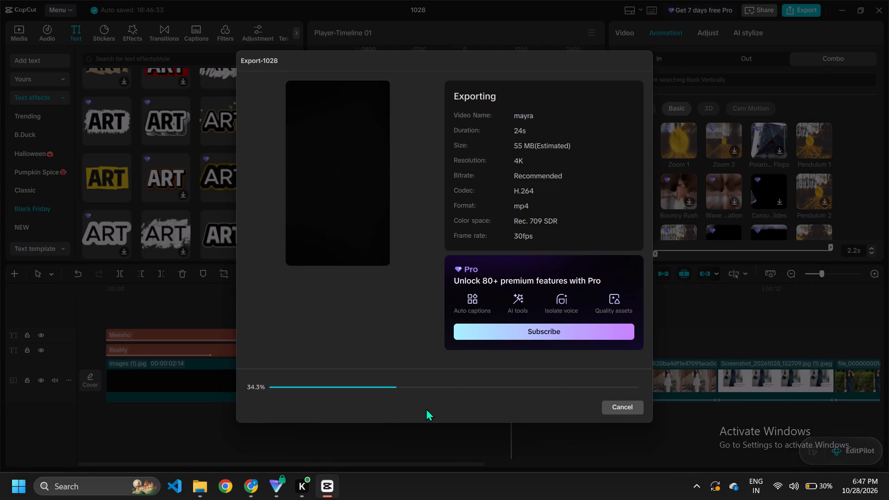